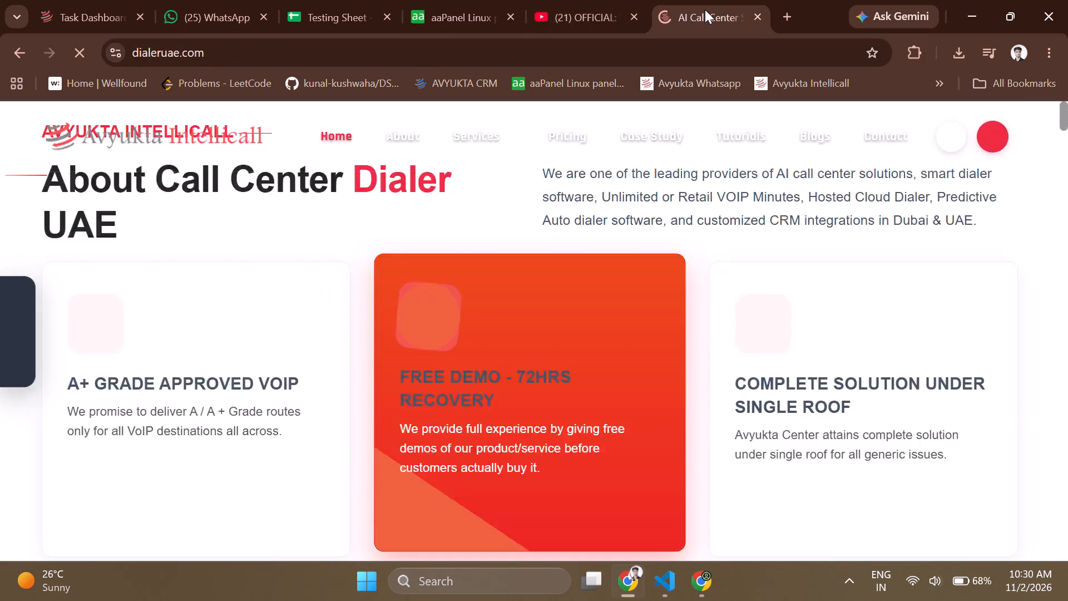
left_click(886, 131)
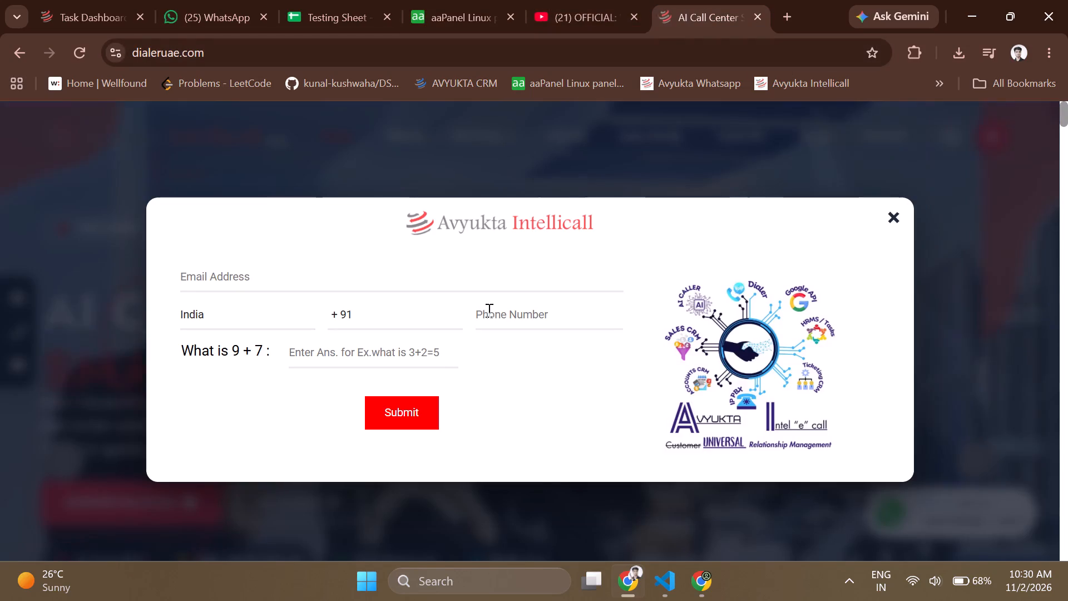
Fill the enquiry form with the saved email address and phone number, answer the sum with 16, and submit this page.
left_click(478, 284)
left_click(377, 331)
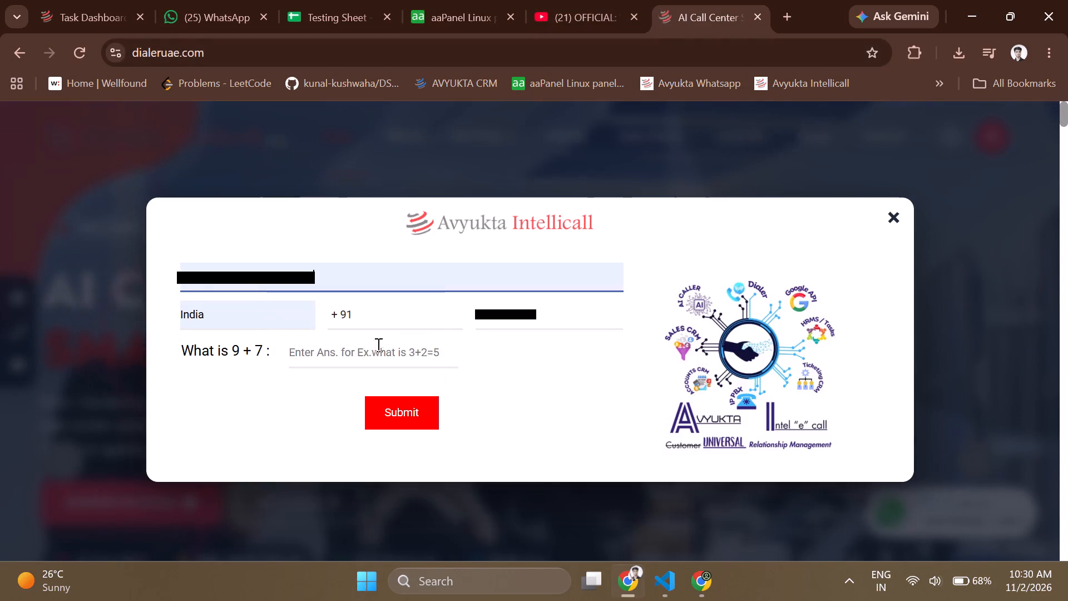
left_click(374, 359)
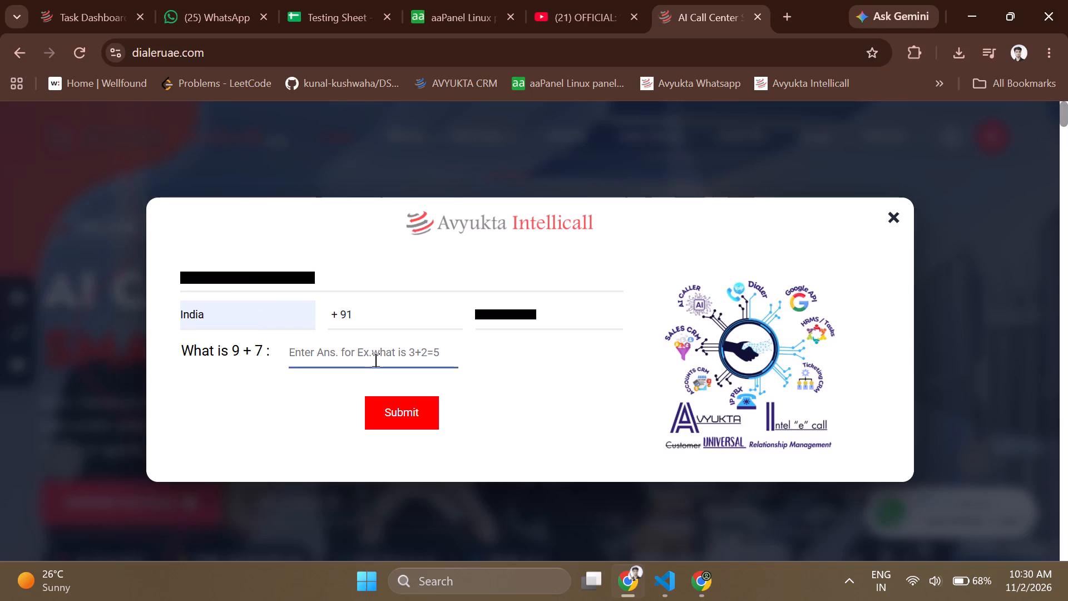
type("16")
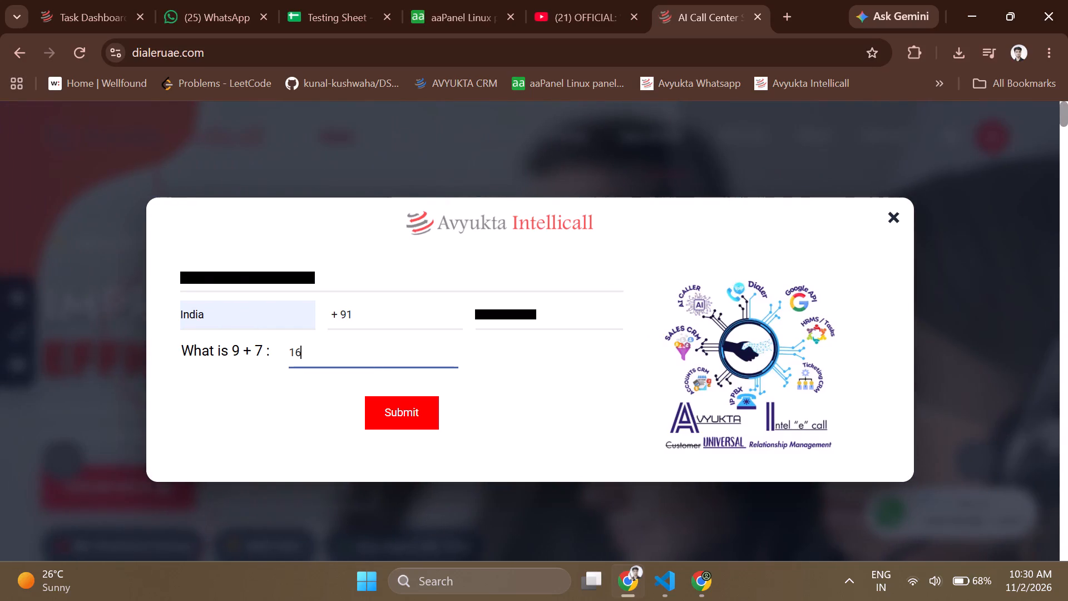
left_click(414, 406)
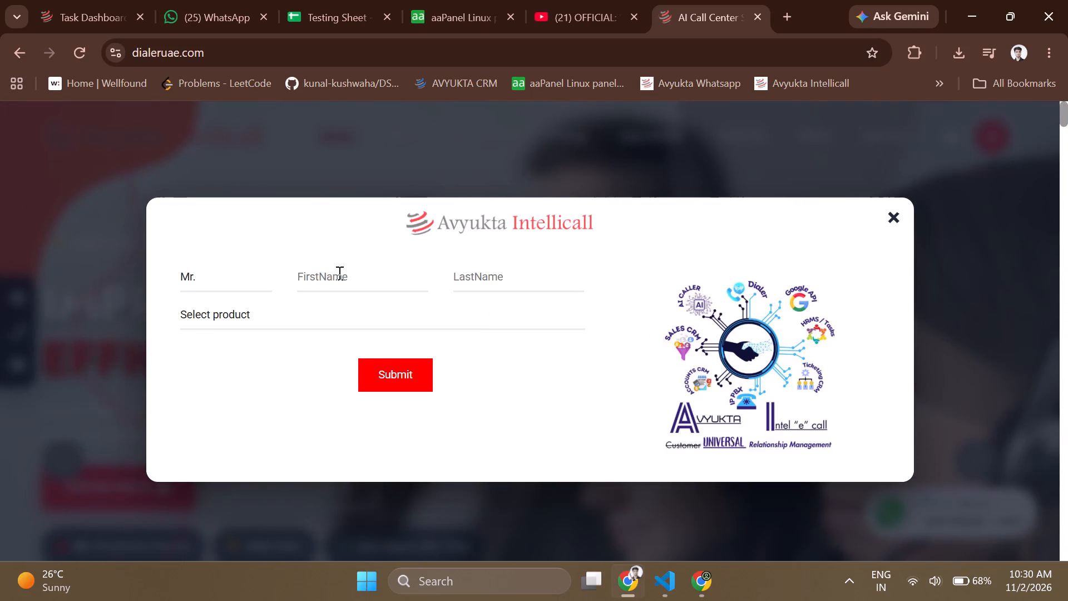
left_click(338, 274)
left_click(379, 341)
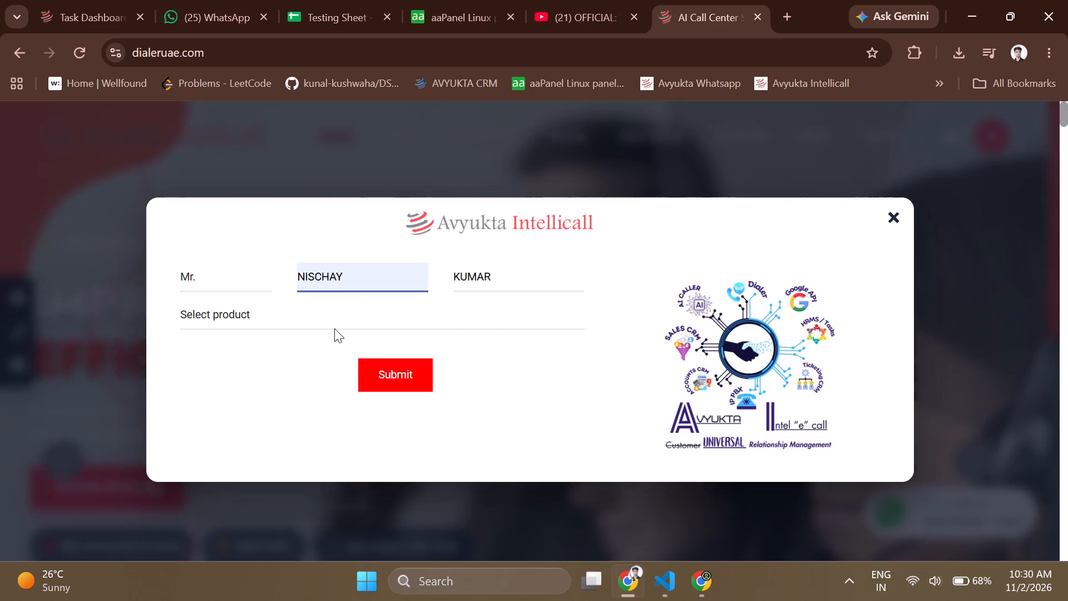
left_click(334, 328)
left_click(239, 378)
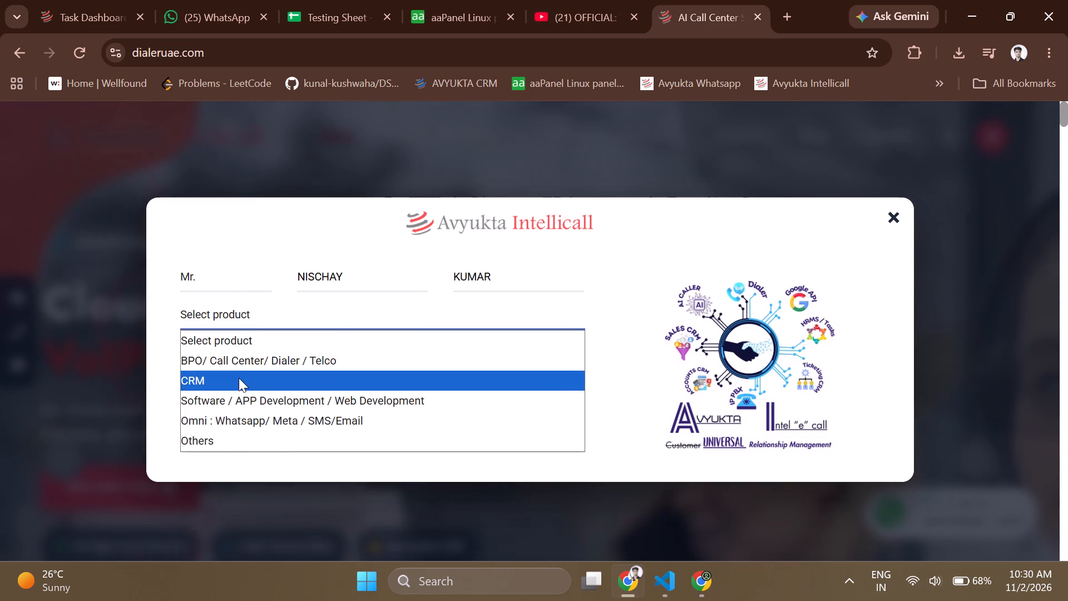
left_click(256, 364)
left_click(240, 406)
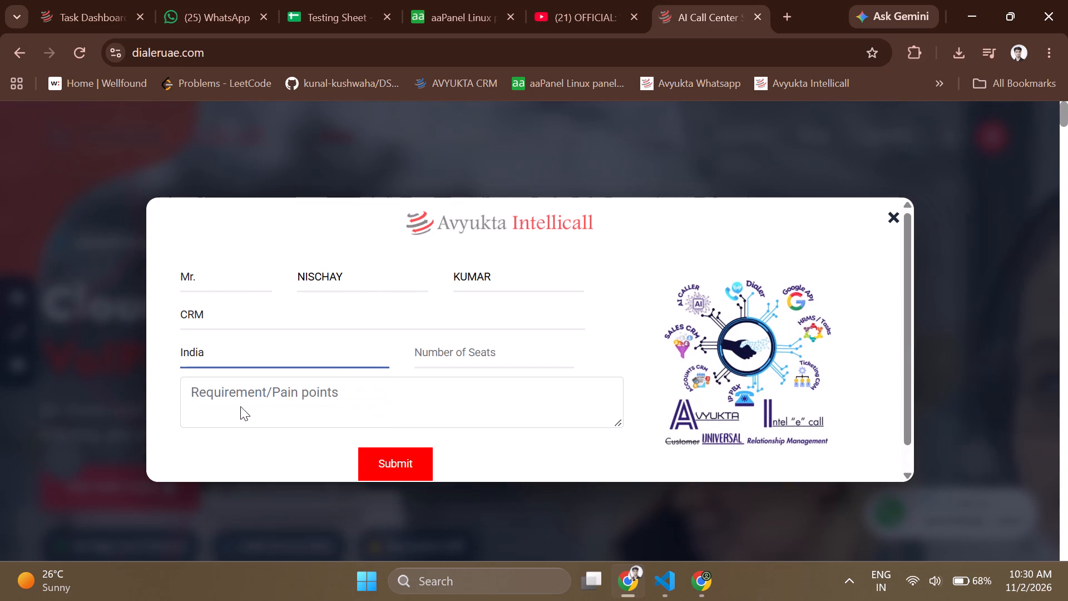
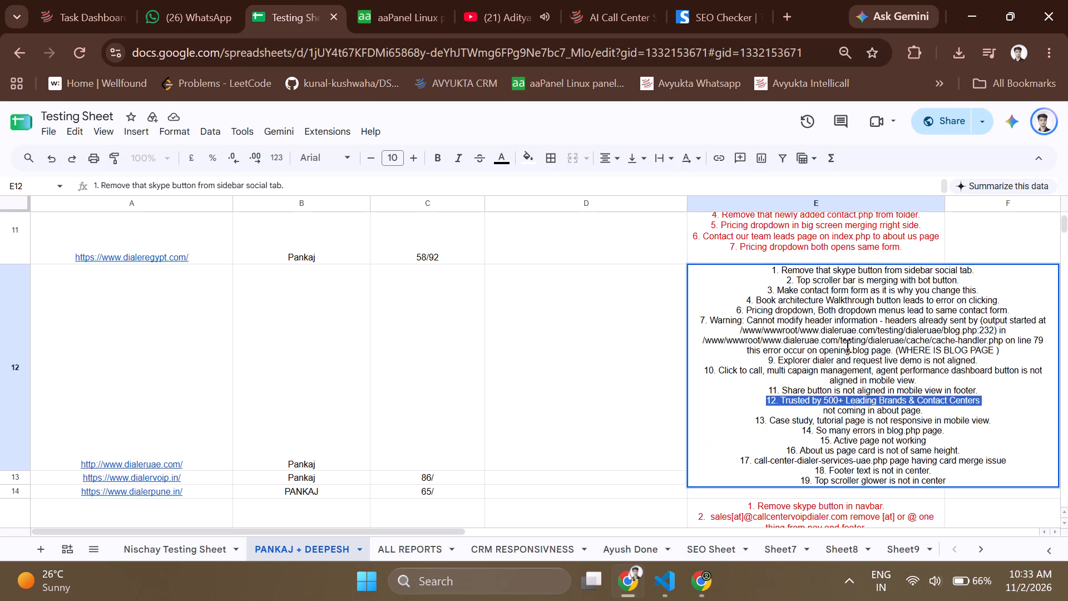
key("ctrl+a")
key("BackSpace")
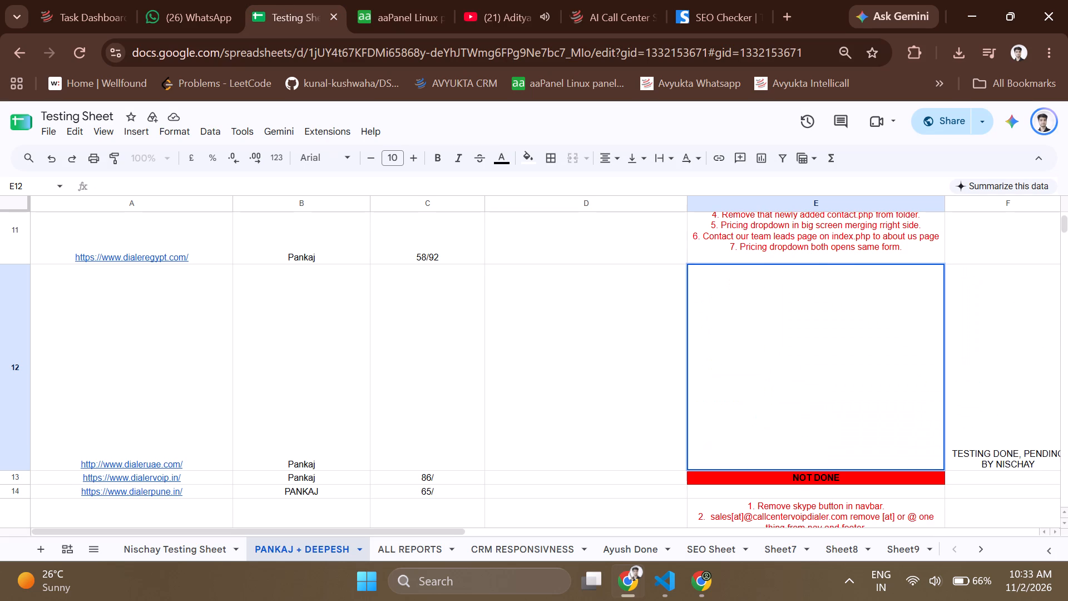
type("LIVE")
double_click(813, 266)
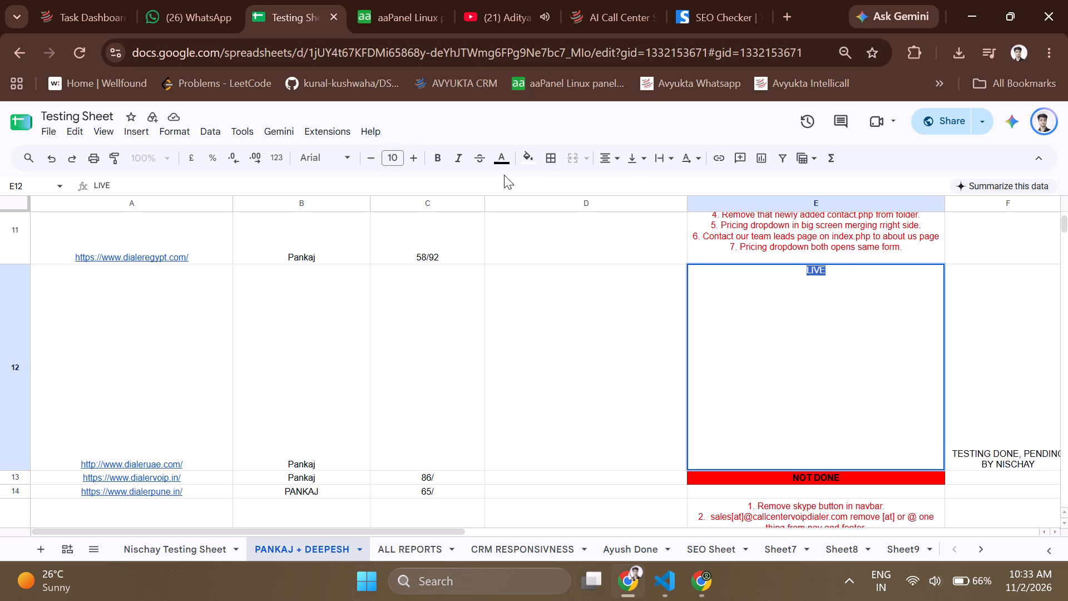
left_click(503, 161)
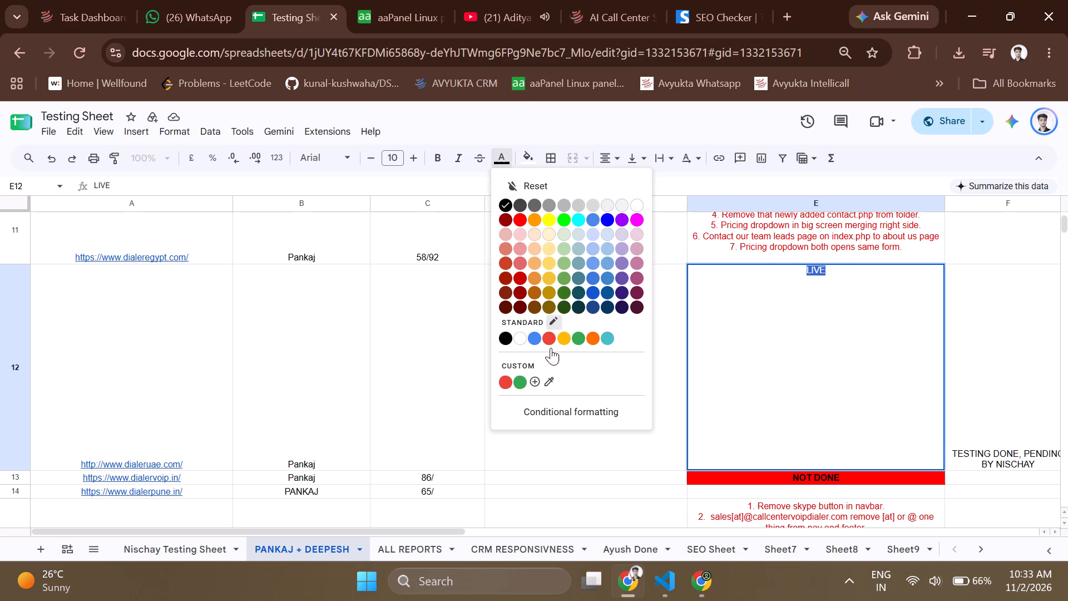
left_click(523, 382)
left_click(538, 362)
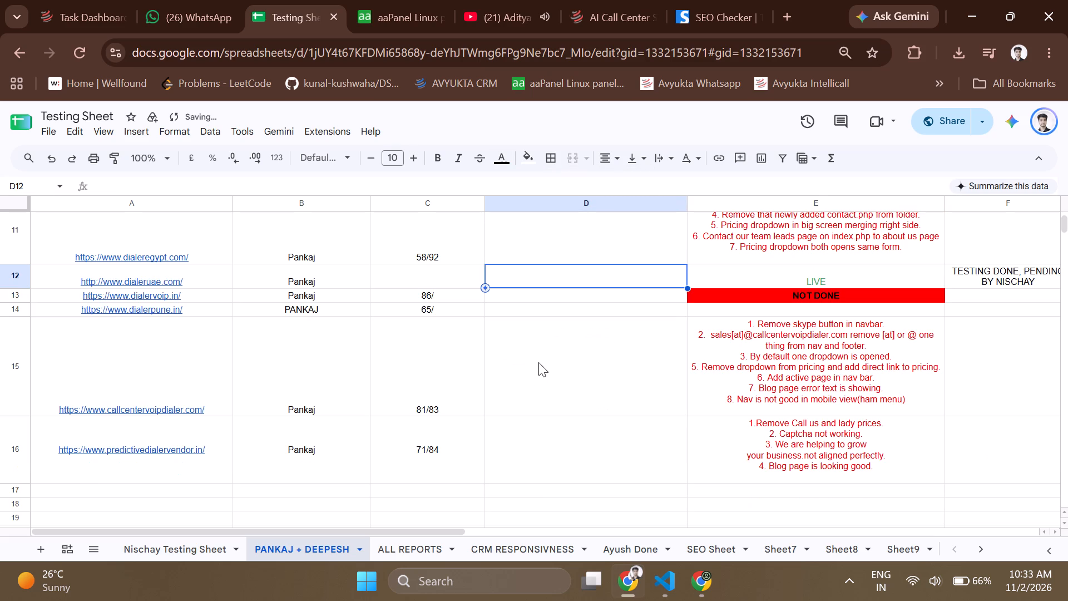
Clear the testing status note in cell F12 of the dialeruae.com row.
triple_click(1001, 273)
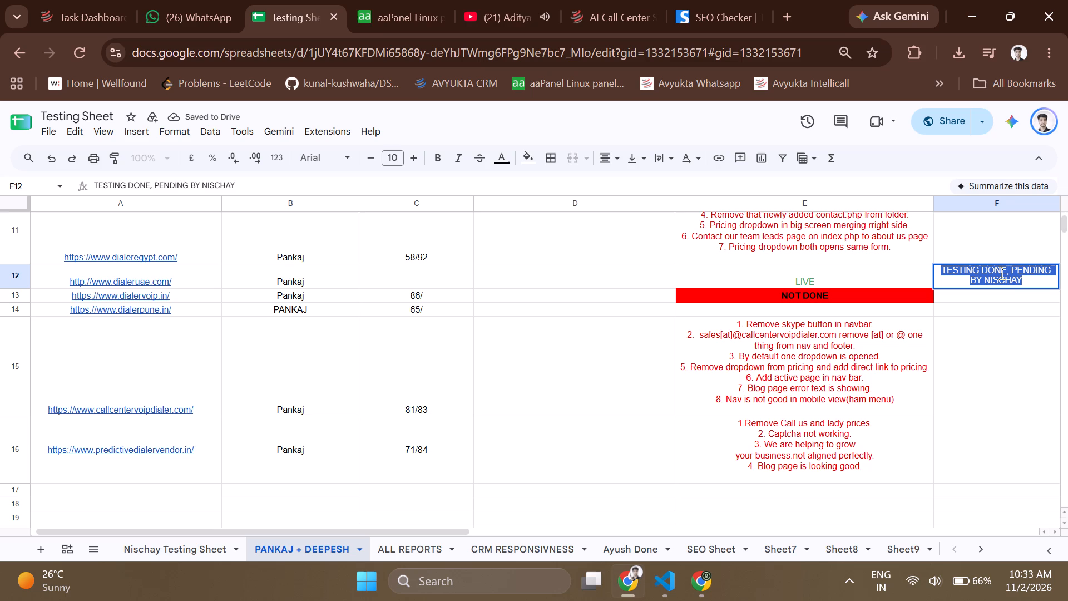
left_click(1001, 273)
key("BackSpace")
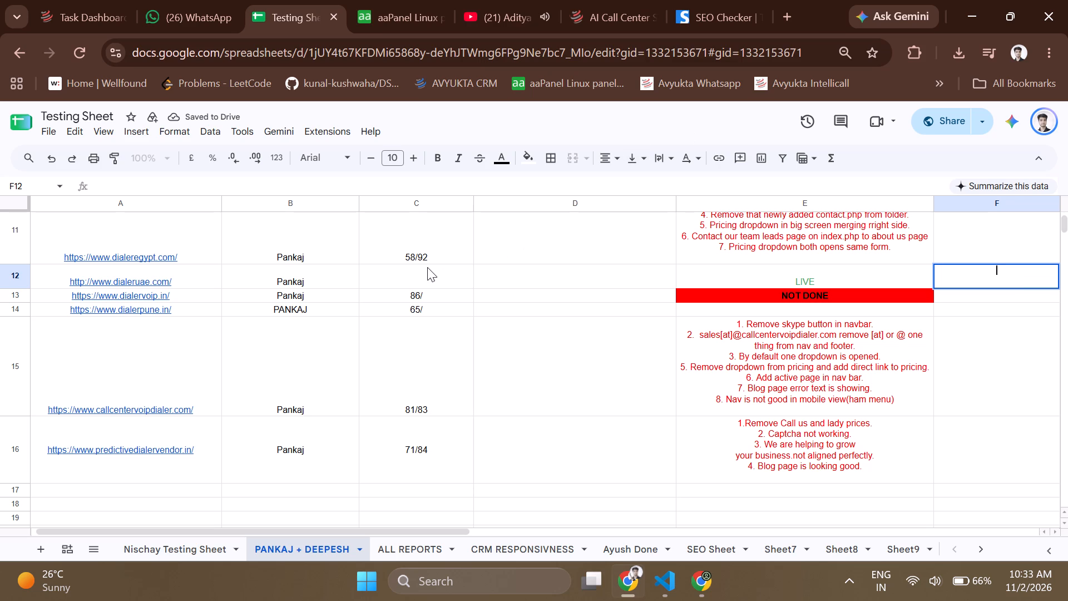
Enter /90 as the dialeruae.com score in cell C12.
double_click(422, 268)
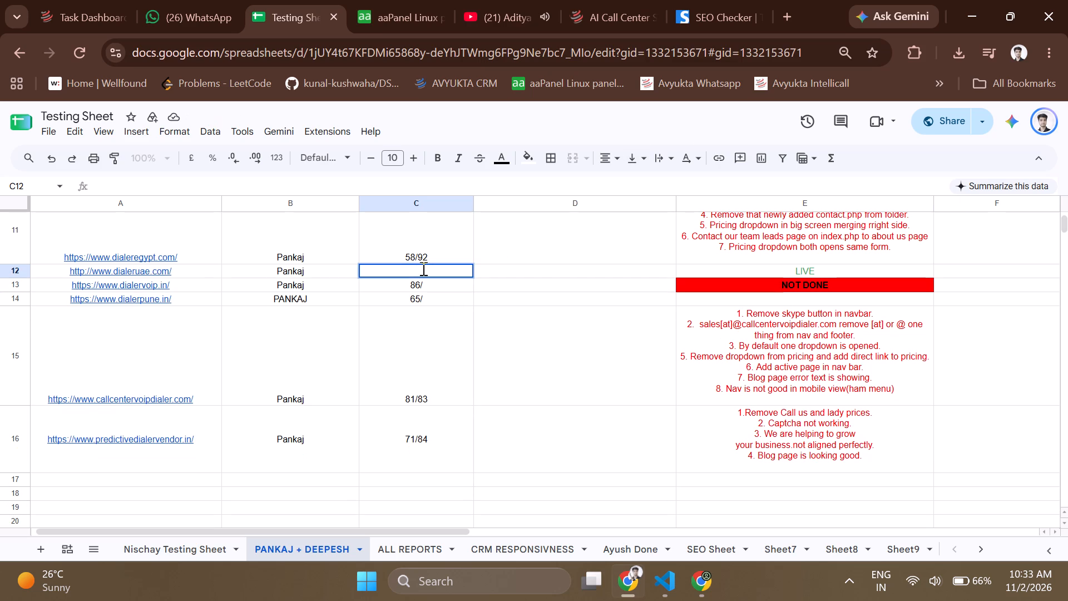
type("90")
key("Left")
key("Left")
key("slash")
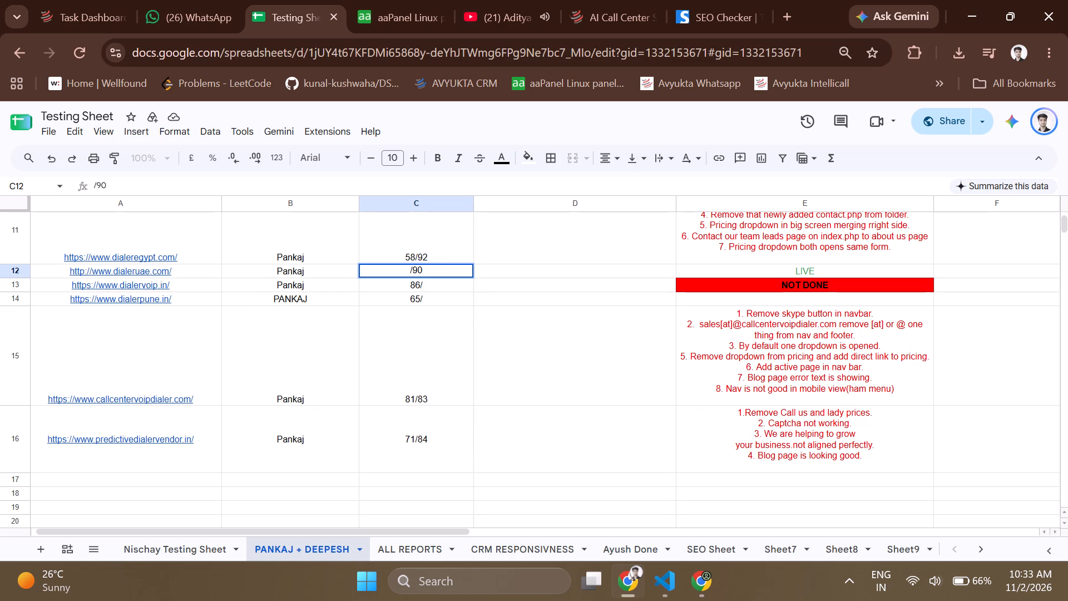
key("Left")
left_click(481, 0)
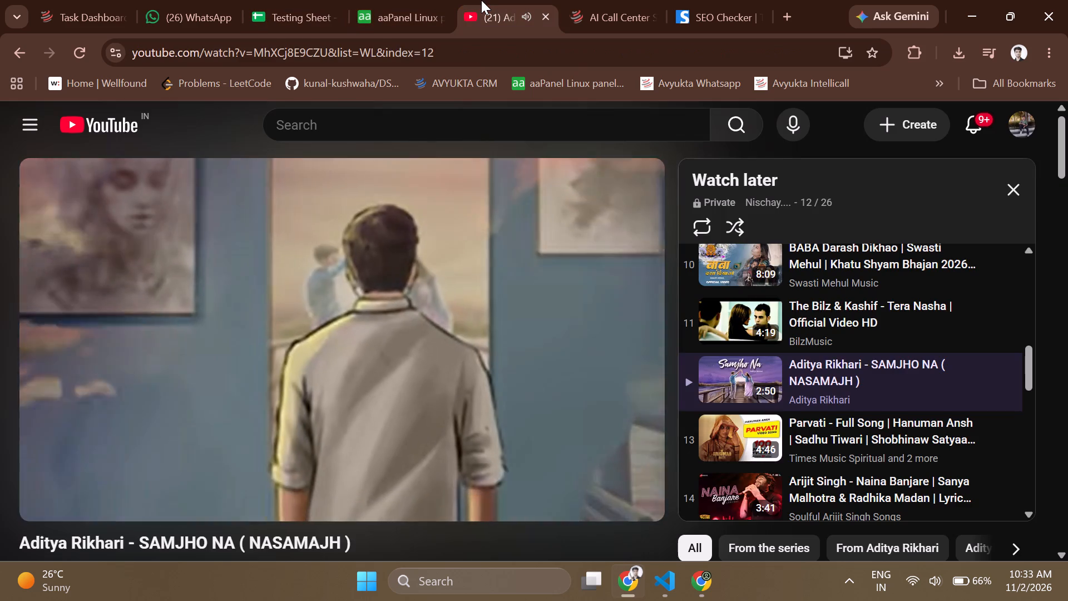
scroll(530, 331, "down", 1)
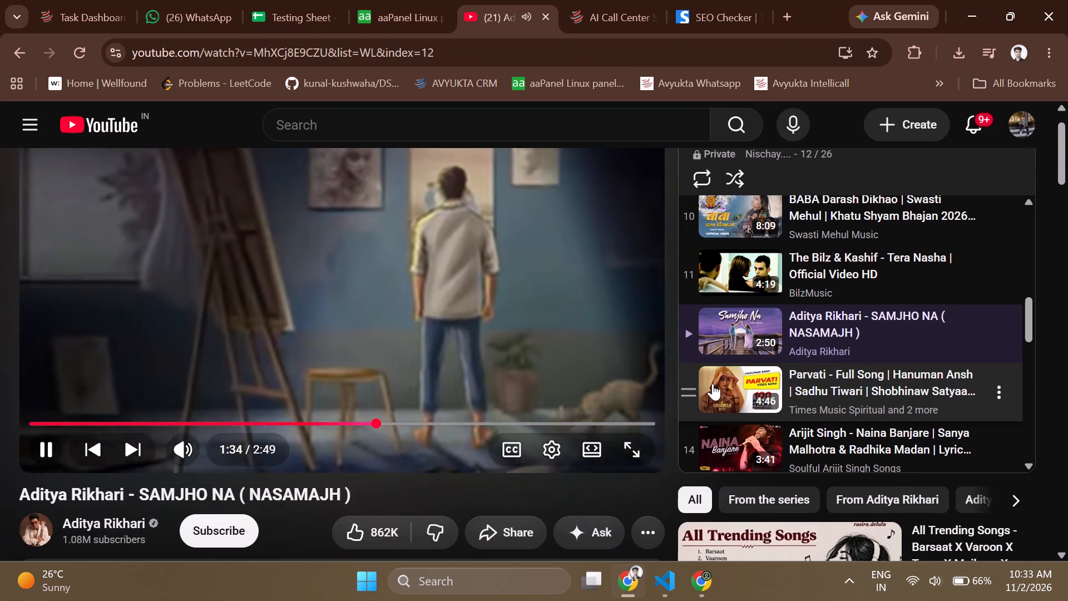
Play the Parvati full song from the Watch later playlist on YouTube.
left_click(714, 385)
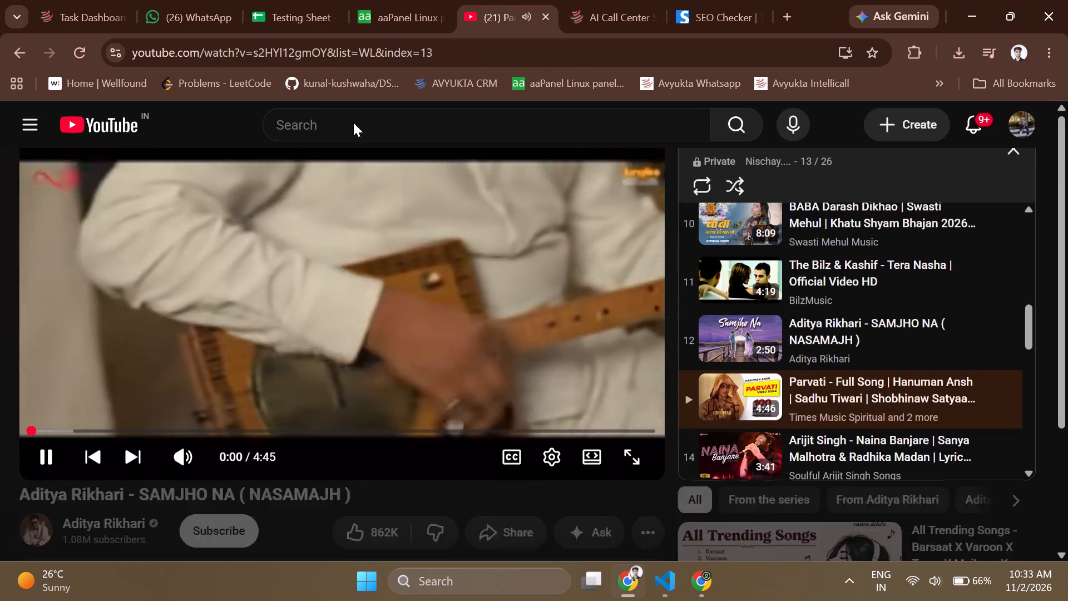
Search YouTube for Hanuman songs.
left_click(353, 122)
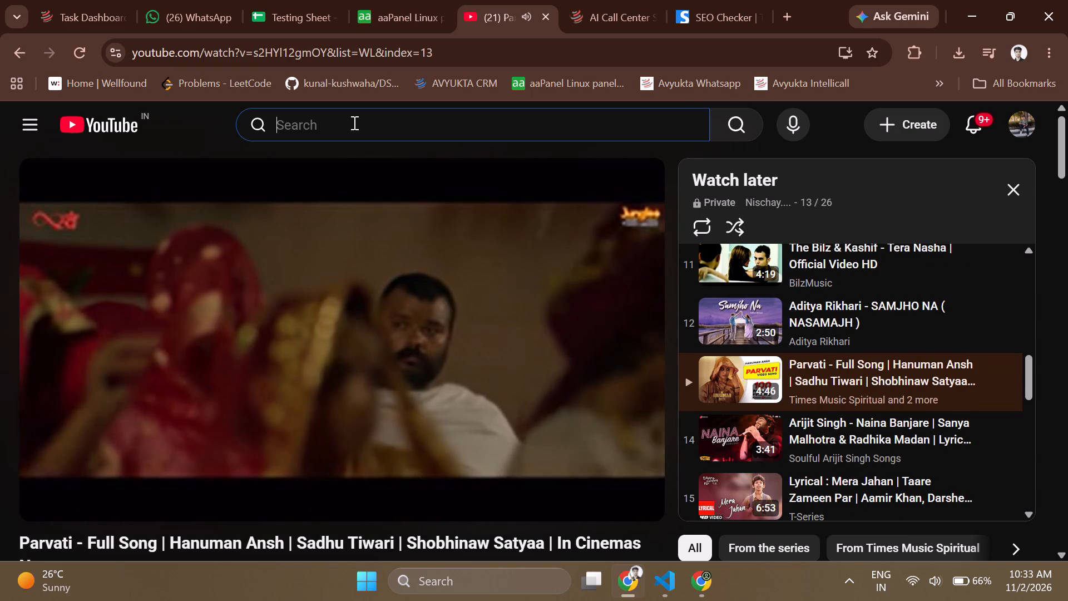
type("hanumar")
key("space")
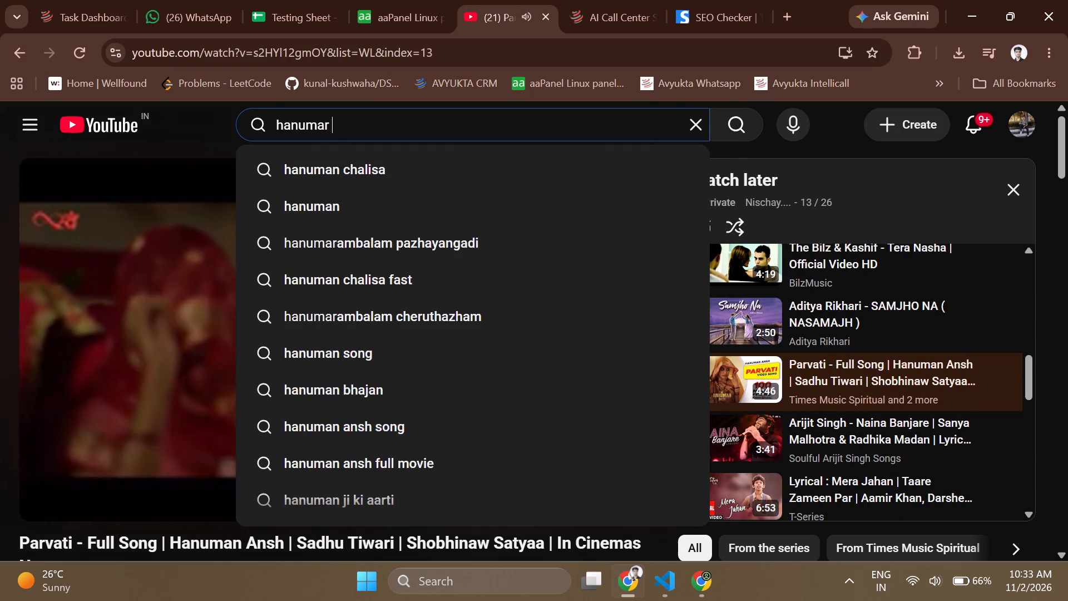
key("Down")
key("Down")
key("Down")
key("a")
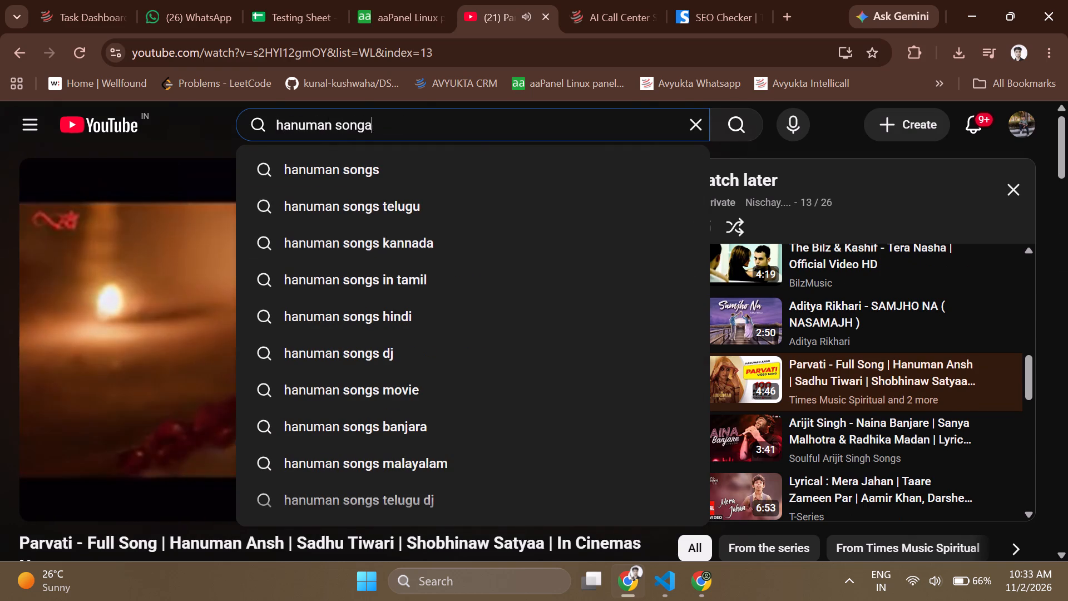
key("Down")
key("BackSpace")
key("BackSpace")
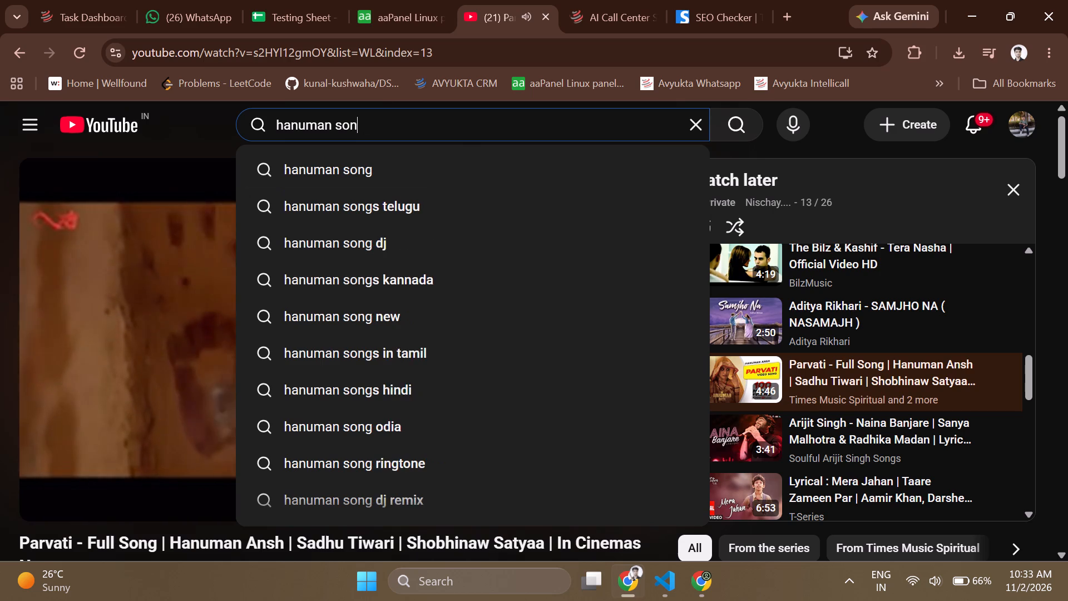
Search YouTube for "hanuman ansh song" instead of the general Hanuman song query.
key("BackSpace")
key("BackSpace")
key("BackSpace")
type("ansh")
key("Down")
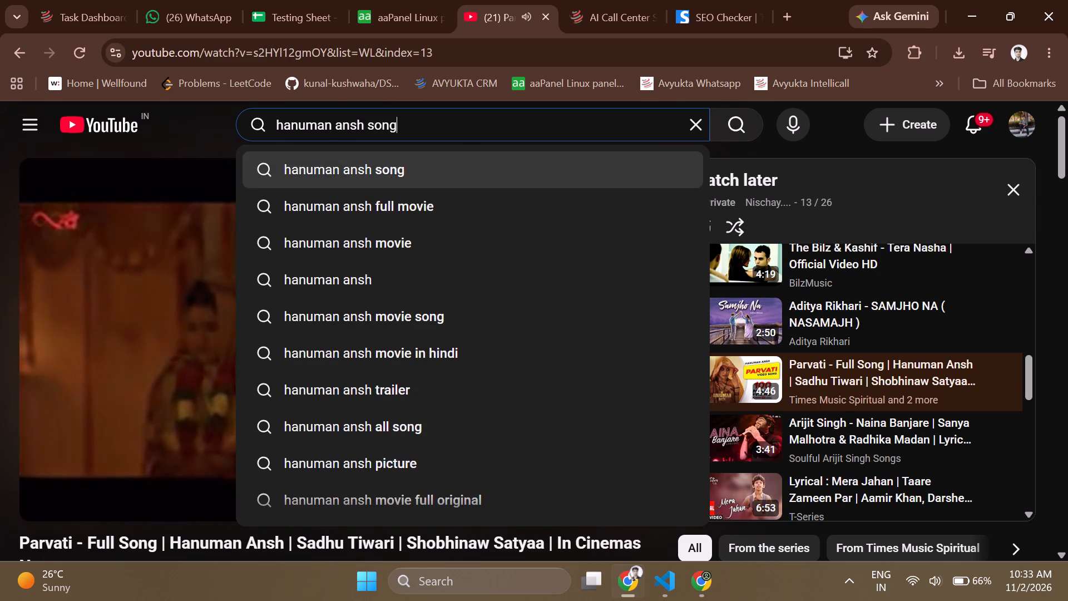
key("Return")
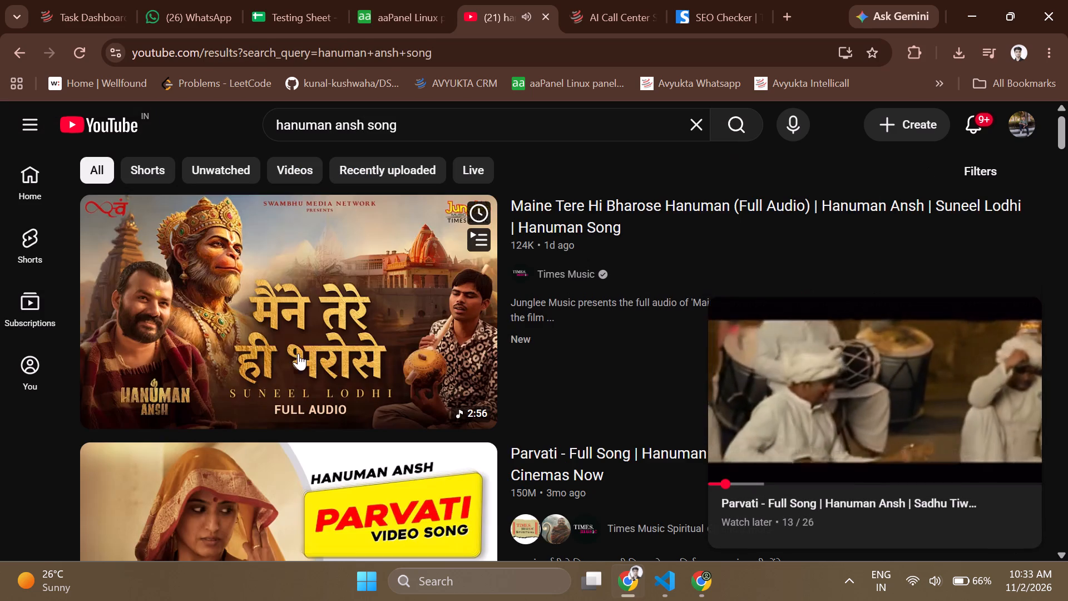
Play the Aavagaman full song from Hanuman Ansh in the search results.
scroll(343, 361, "down", 2)
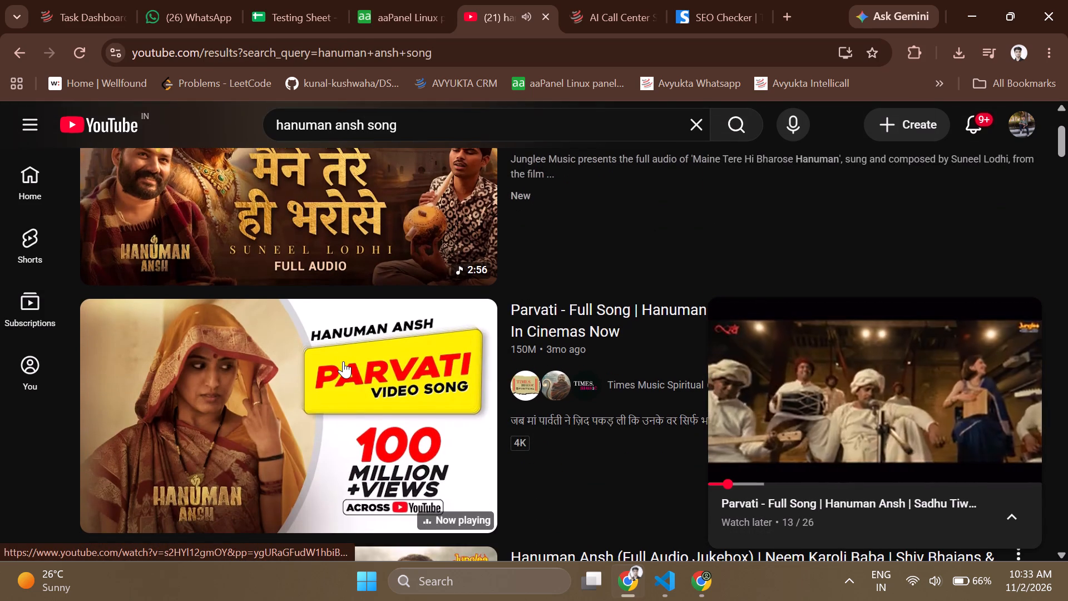
scroll(343, 361, "down", 6)
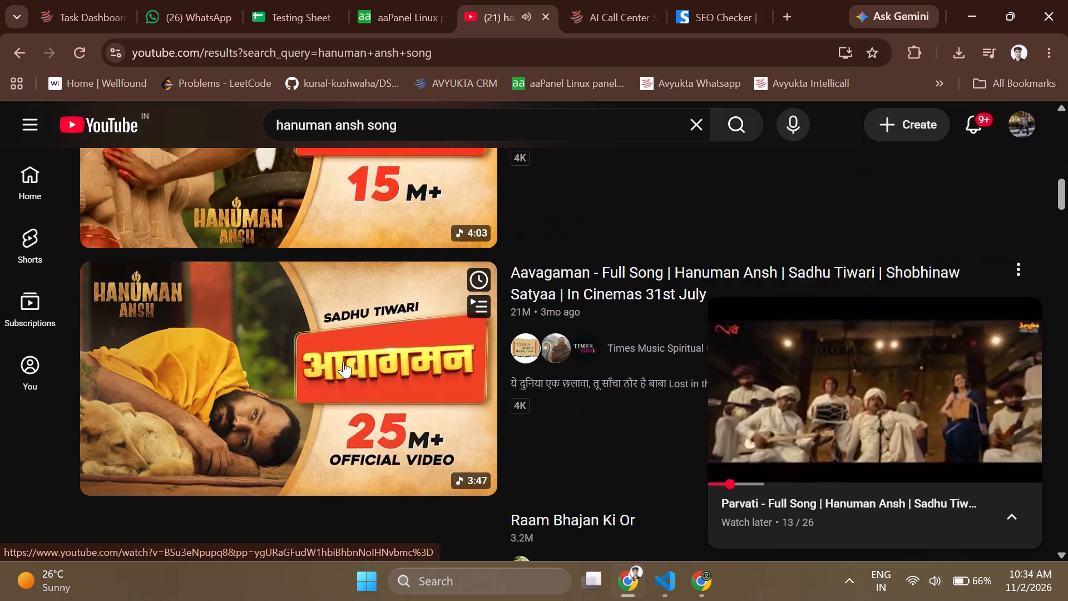
scroll(343, 361, "down", 3)
left_click(362, 303)
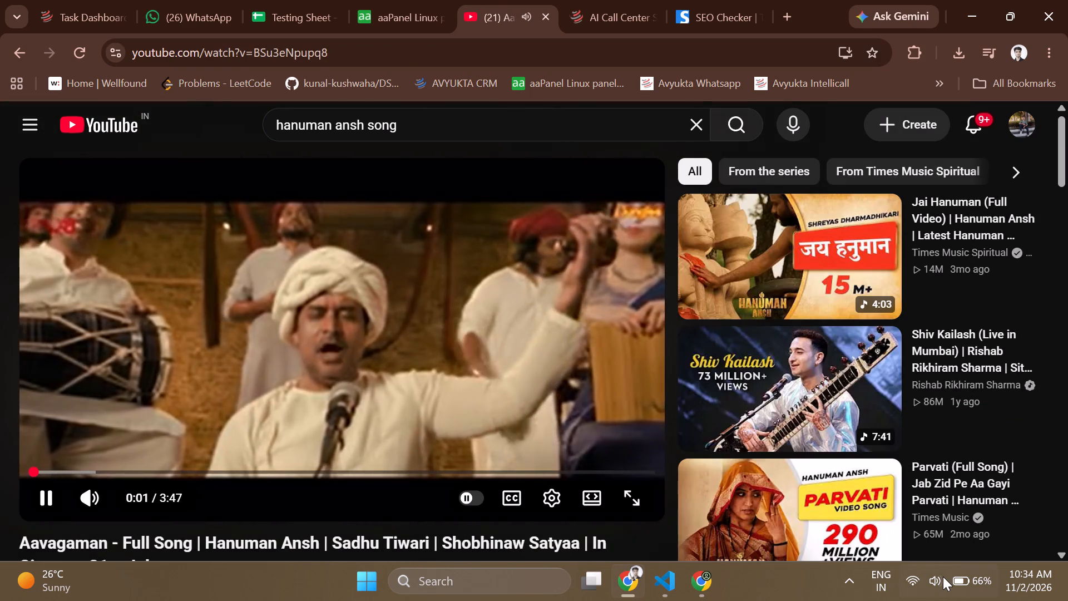
Raise the computer's sound volume.
left_click(943, 577)
left_click_drag(928, 481, 990, 511)
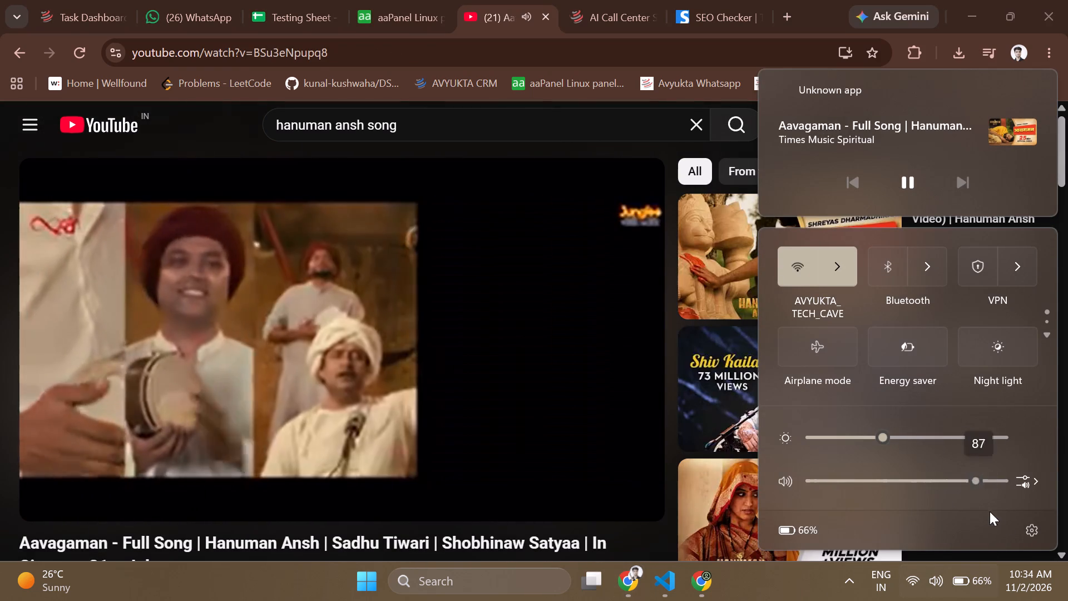
left_click_drag(990, 511, 1003, 517)
left_click(914, 600)
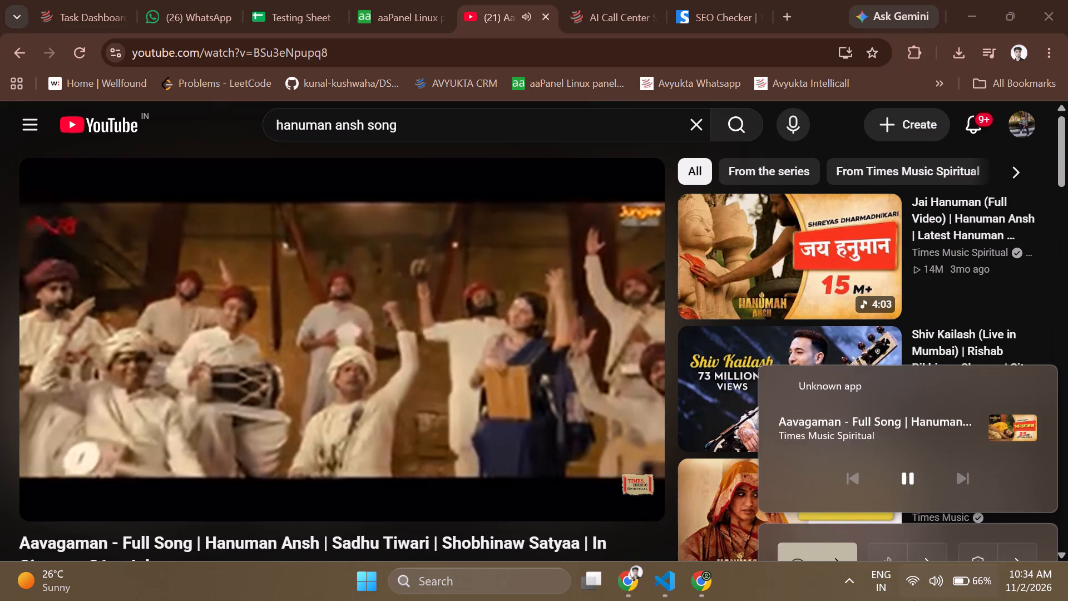
Return to the Testing Sheet and complete the dialeruae.com score in cell C12 as 71/90.
left_click(379, 0)
left_click(306, 0)
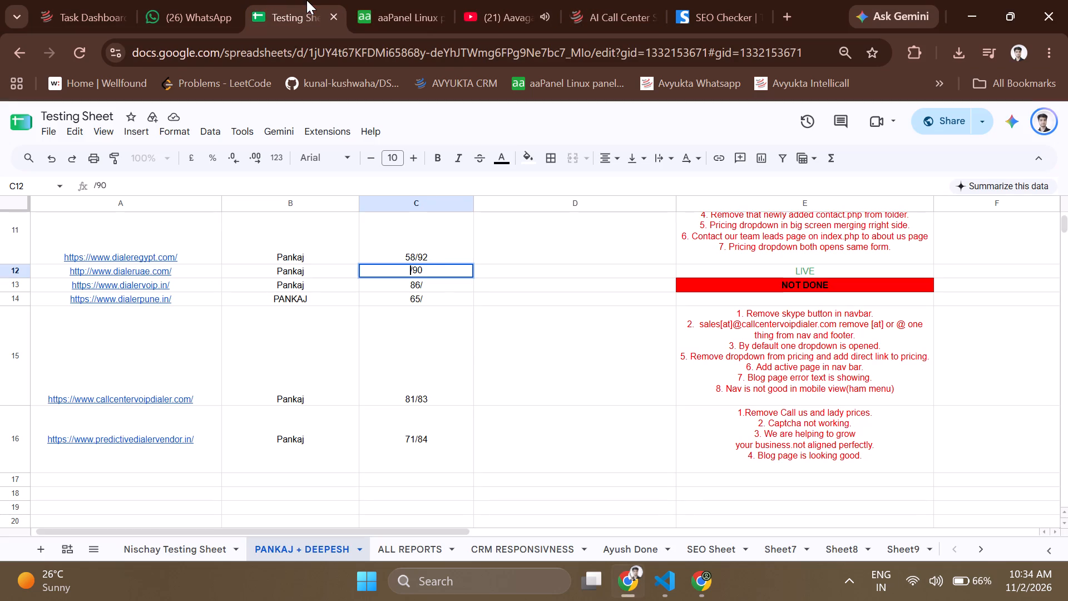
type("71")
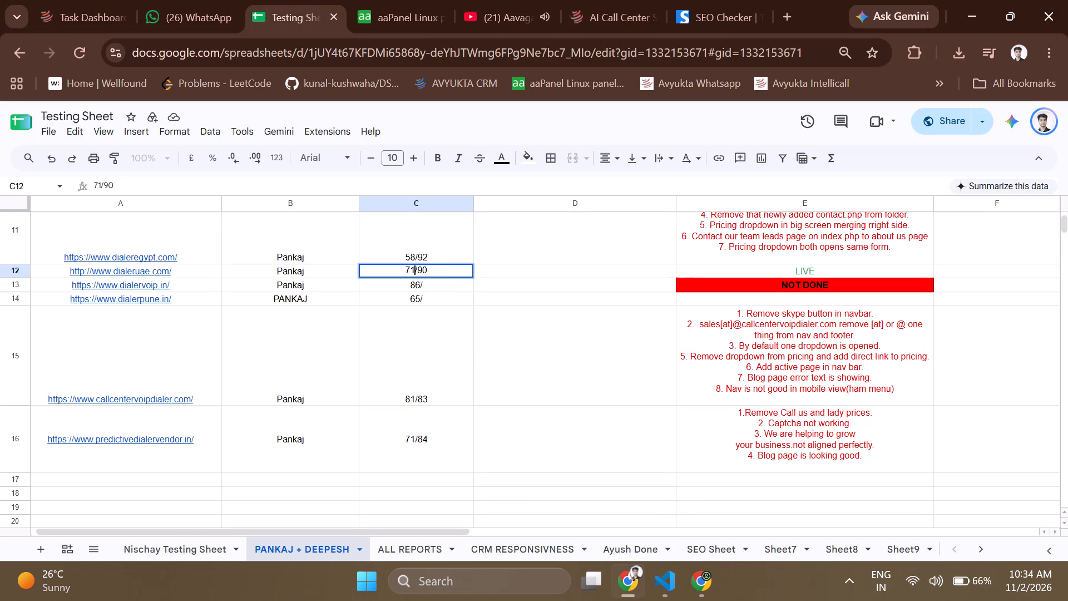
left_click(503, 274)
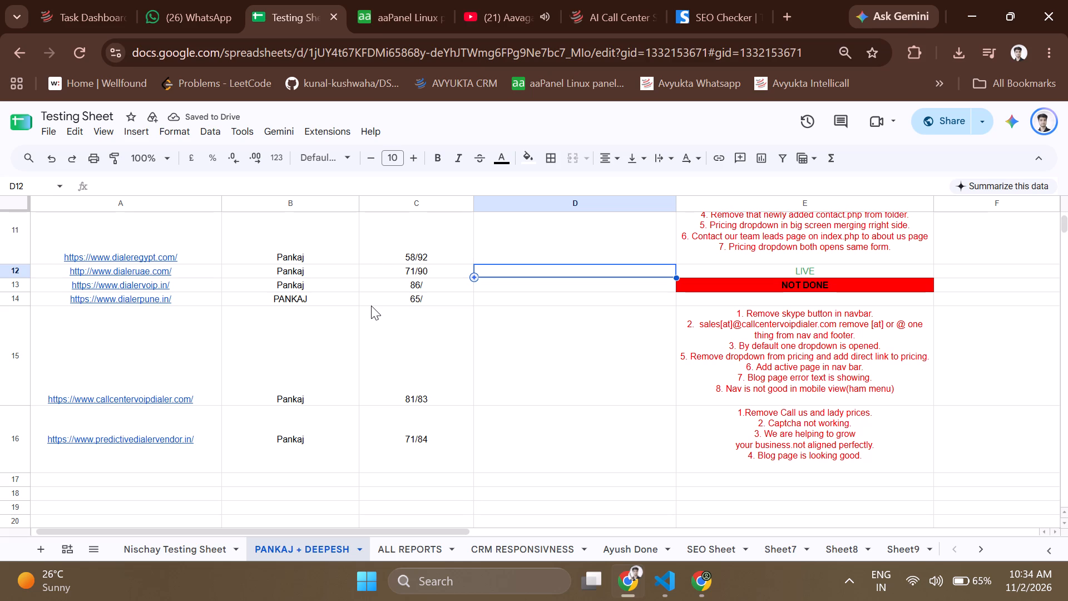
left_click(541, 313)
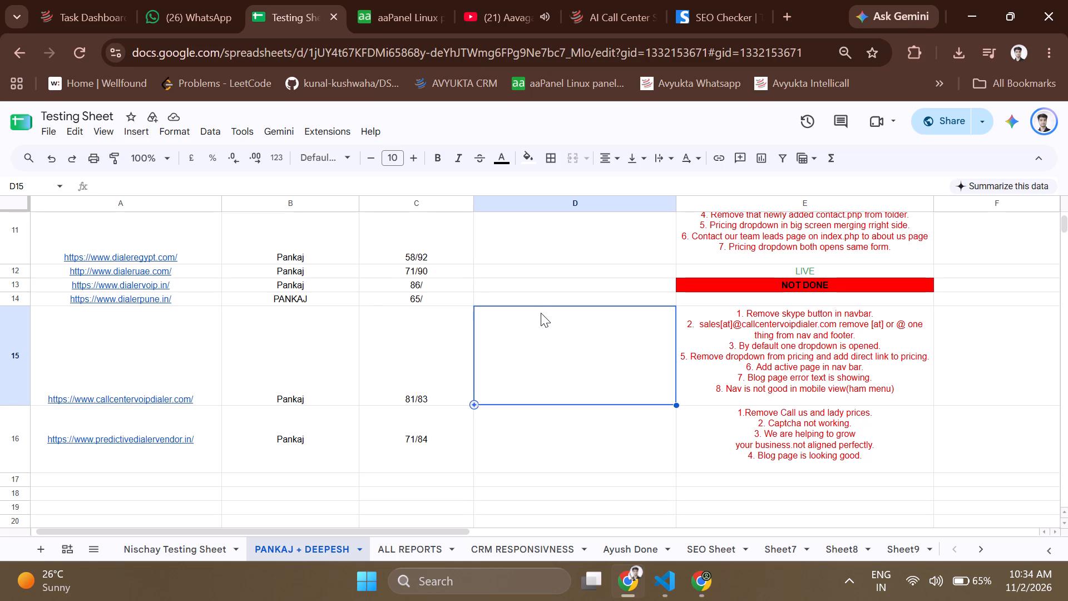
left_click(420, 273)
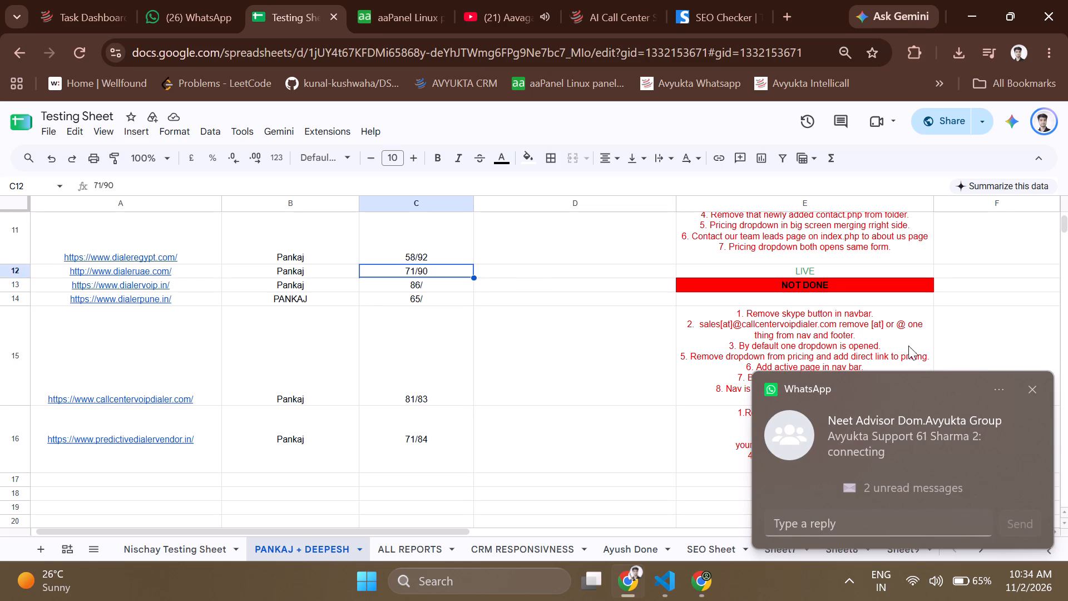
left_click(1026, 387)
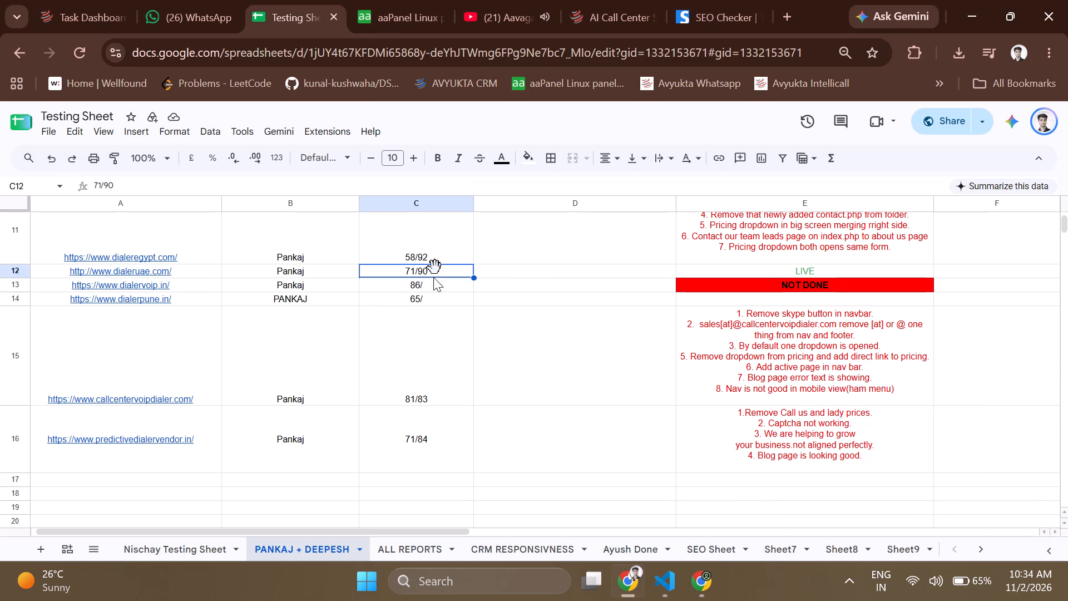
Enter DONE in cell D12 of the dialeruae.com row.
scroll(605, 357, "up", 2)
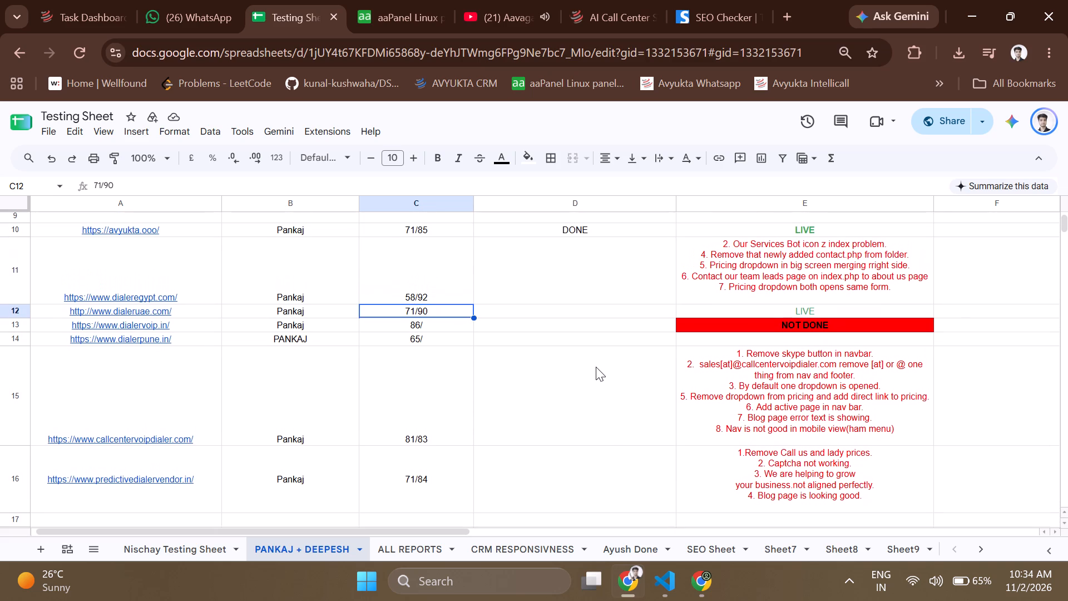
double_click(582, 308)
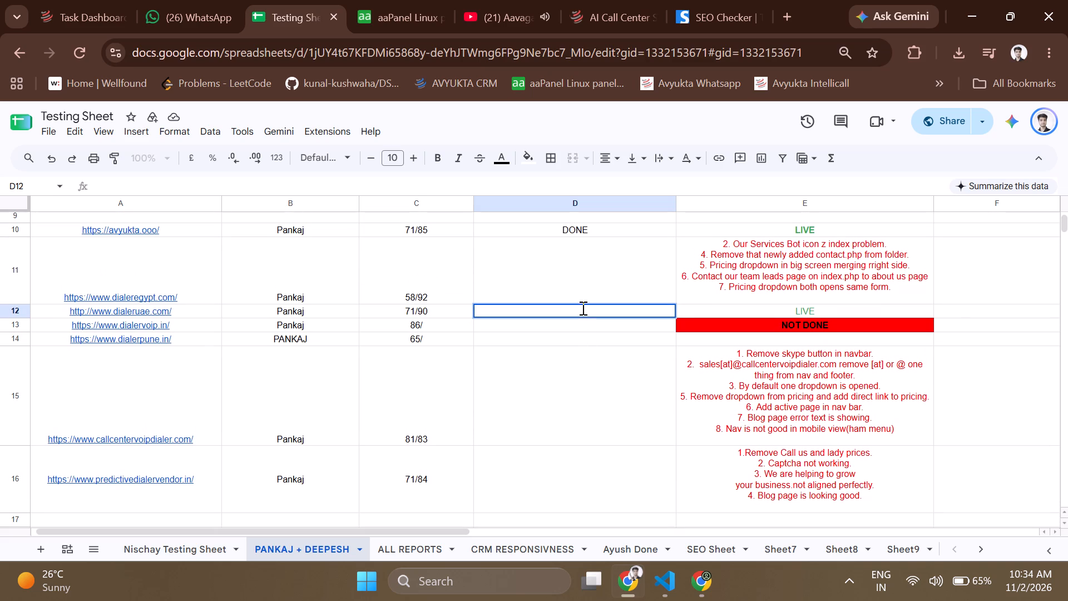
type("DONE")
scroll(512, 311, "up", 1)
left_click(531, 364)
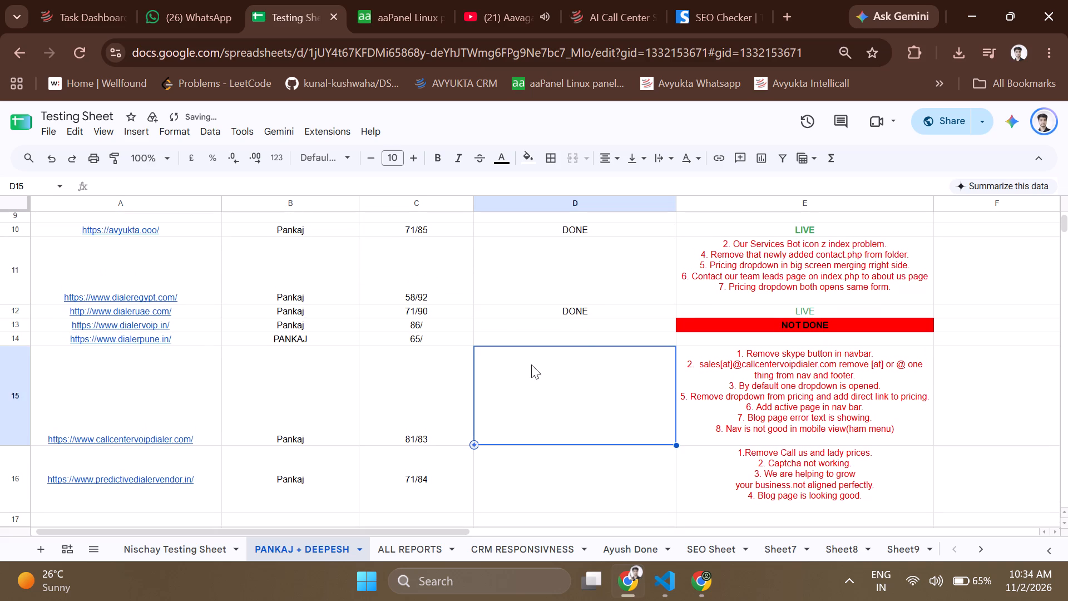
Open the LIVE status in cell E12 of the dialeruae.com row for editing.
scroll(576, 336, "up", 1)
double_click(813, 347)
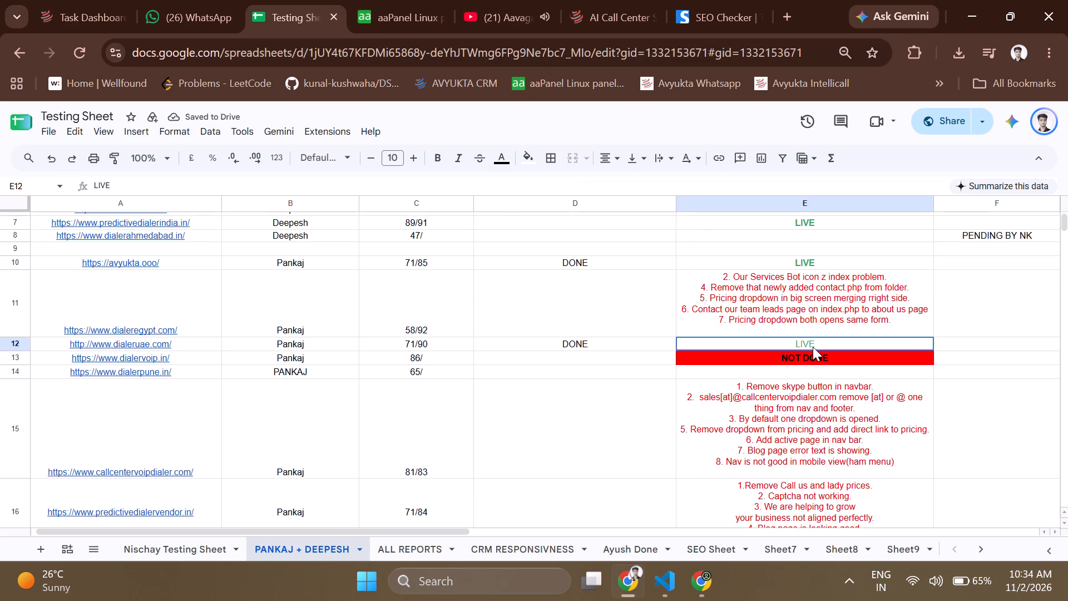
In the Testing Sheet, make the LIVE text in cell E12 of the dialeruae.com row bold.
triple_click(809, 343)
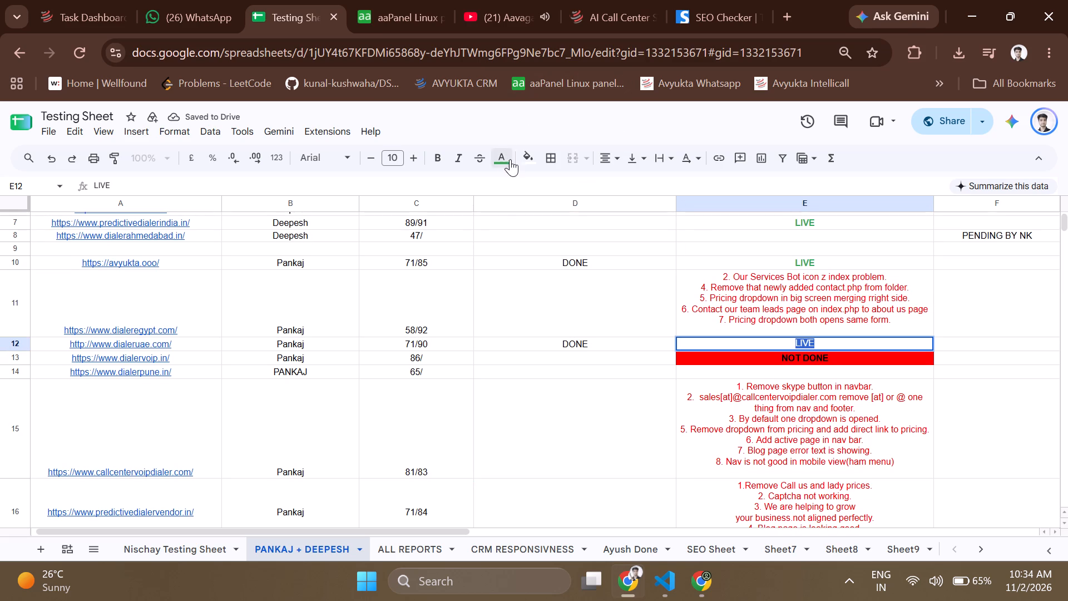
left_click(439, 159)
left_click(585, 364)
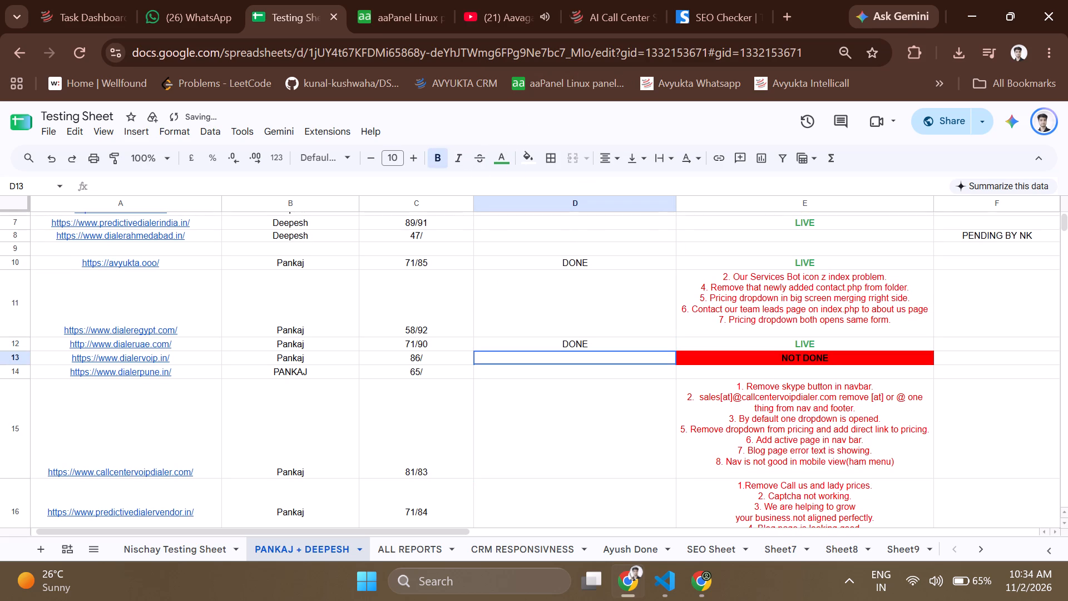
Close the AI Call Center website's browser tab.
scroll(585, 364, "up", 4)
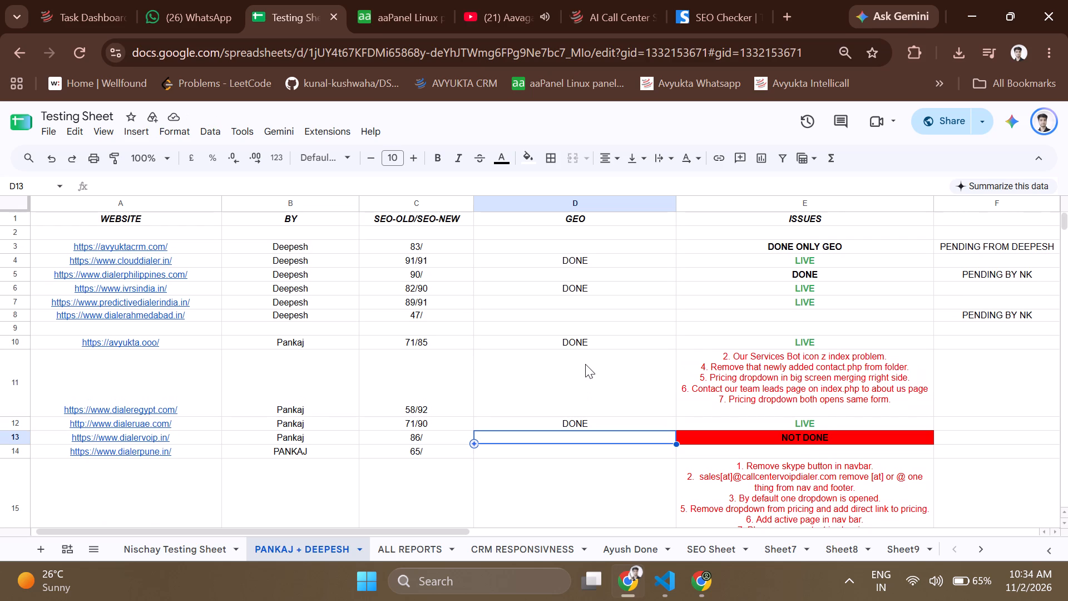
scroll(585, 364, "down", 2)
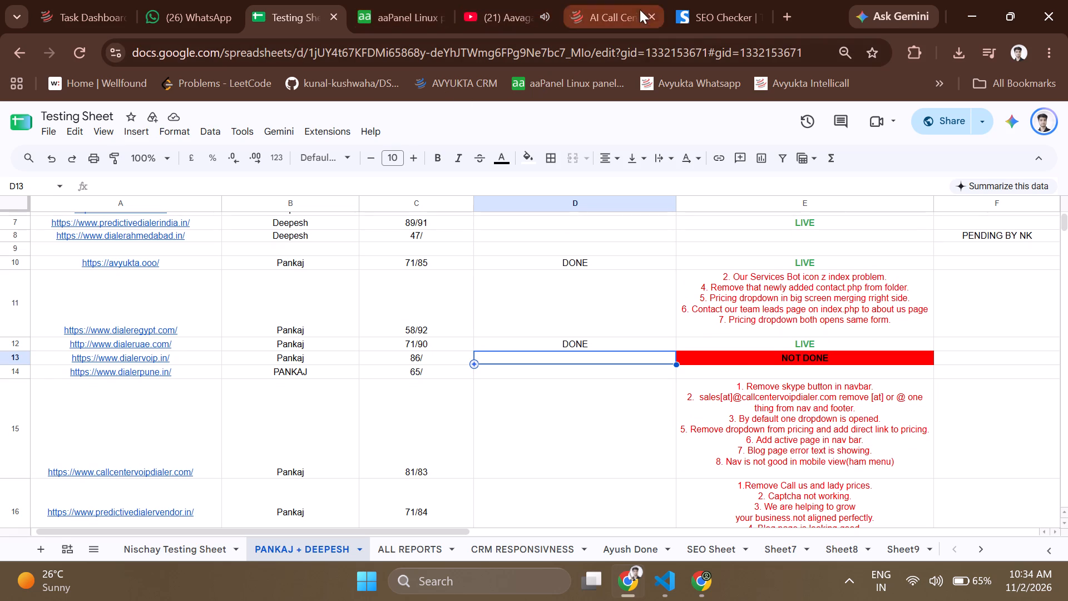
left_click(705, 0)
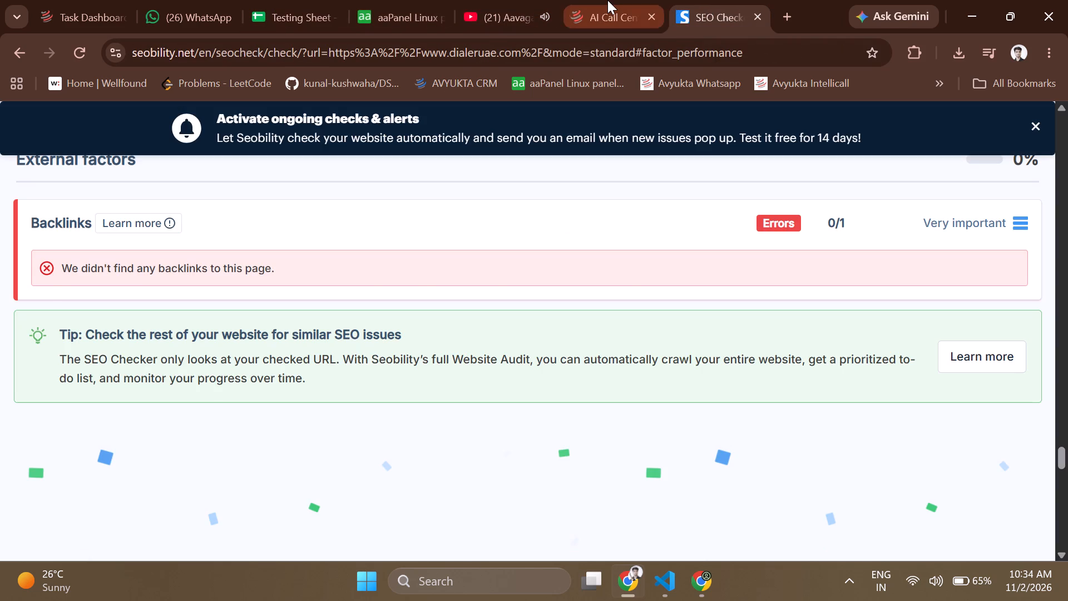
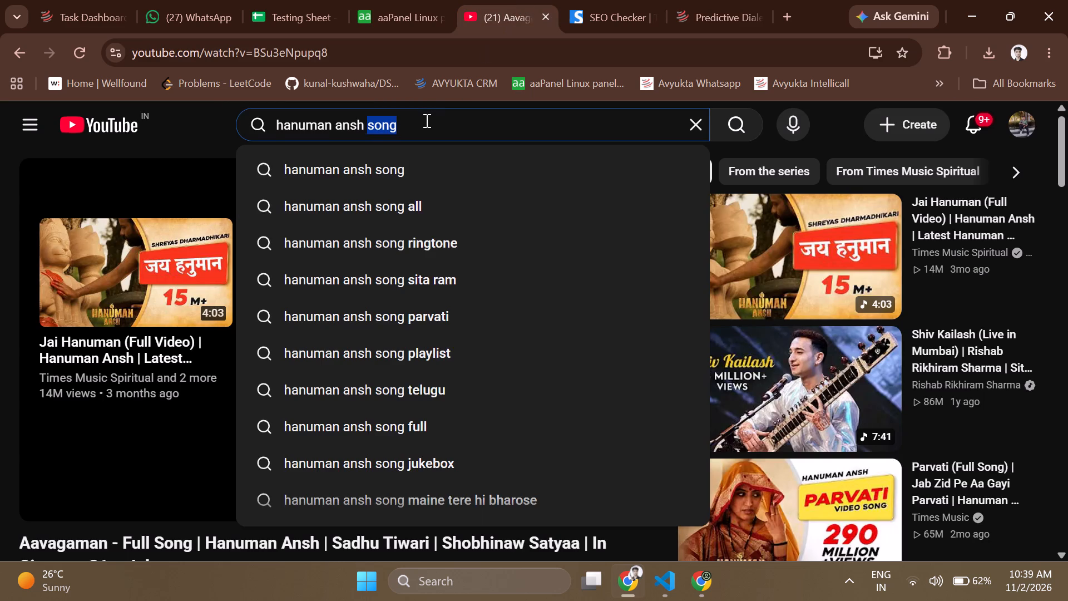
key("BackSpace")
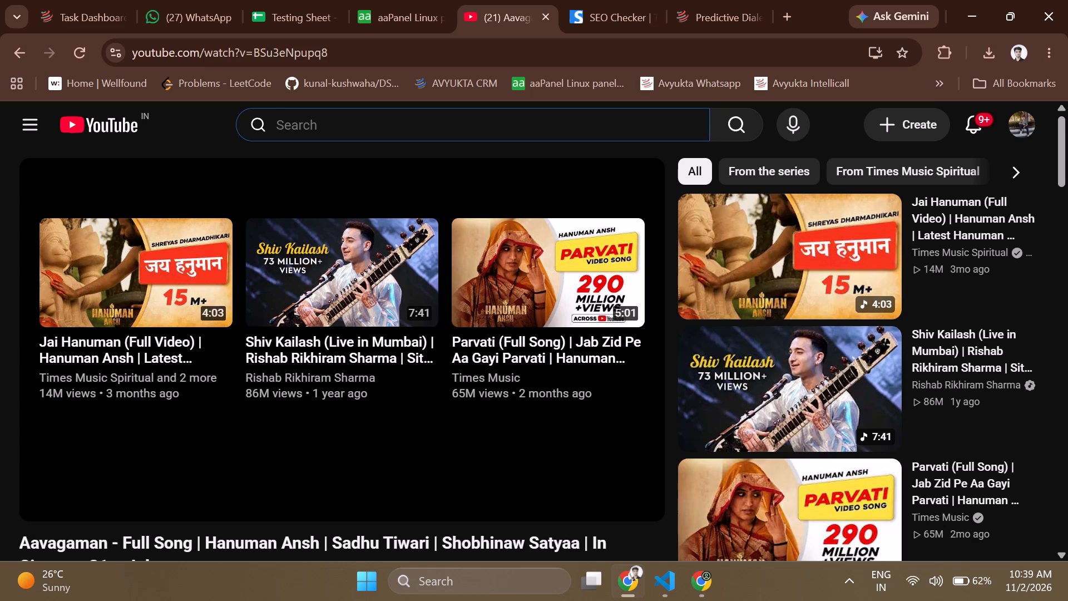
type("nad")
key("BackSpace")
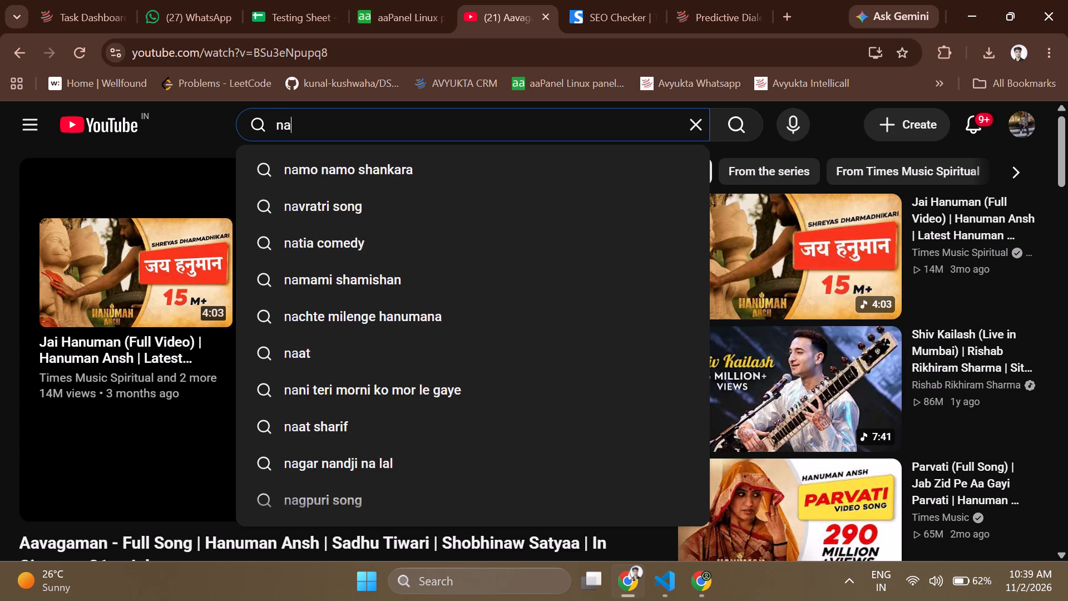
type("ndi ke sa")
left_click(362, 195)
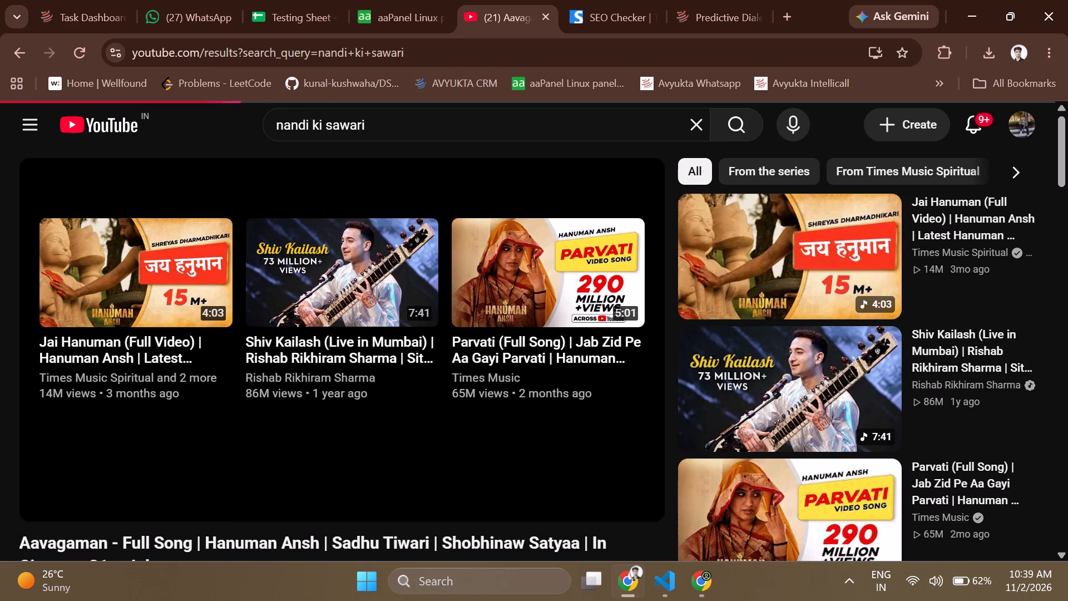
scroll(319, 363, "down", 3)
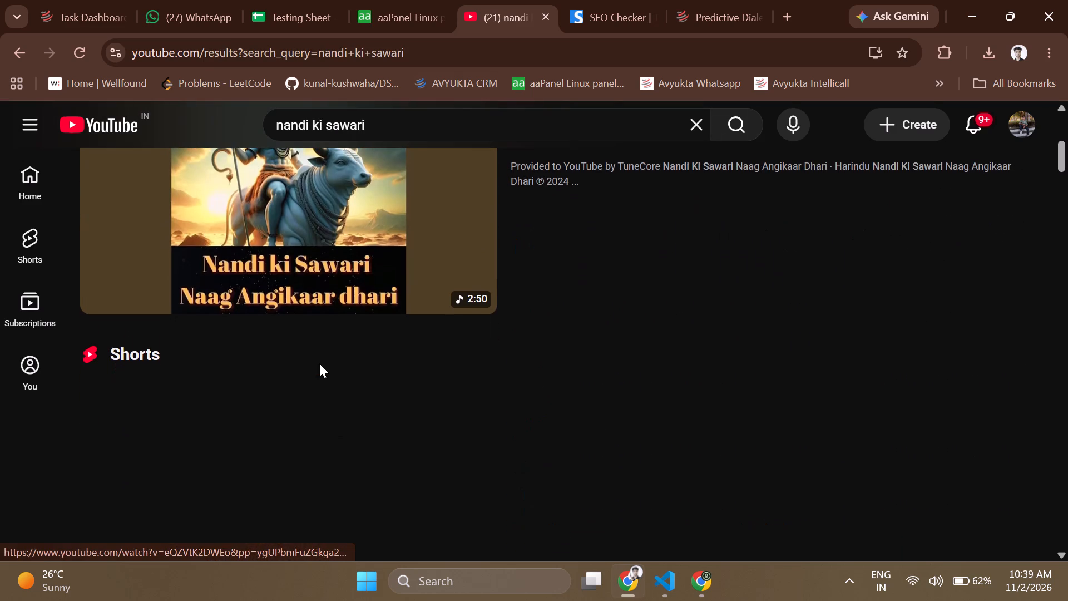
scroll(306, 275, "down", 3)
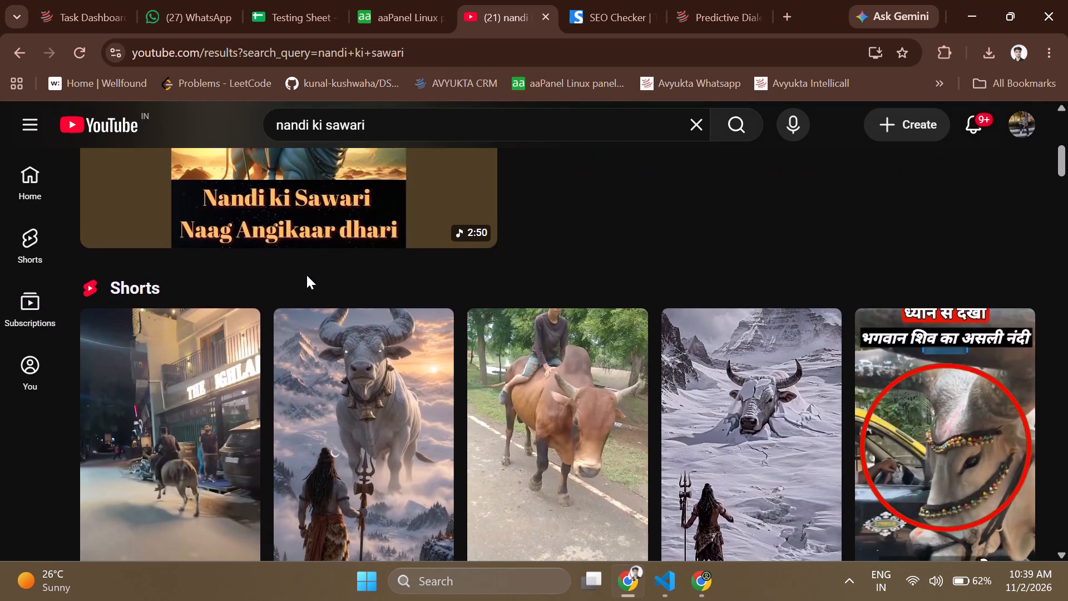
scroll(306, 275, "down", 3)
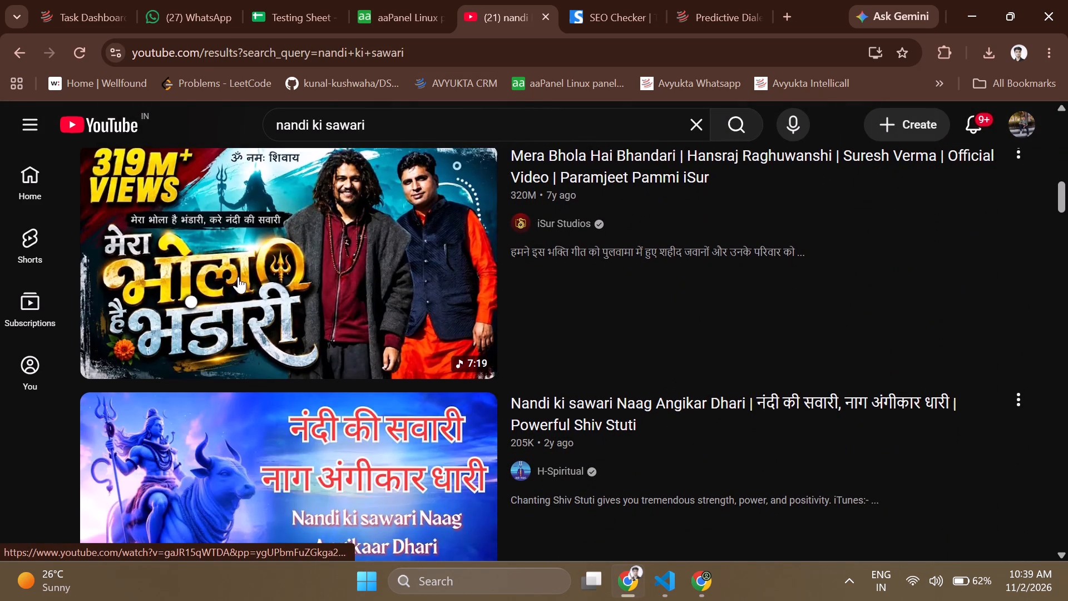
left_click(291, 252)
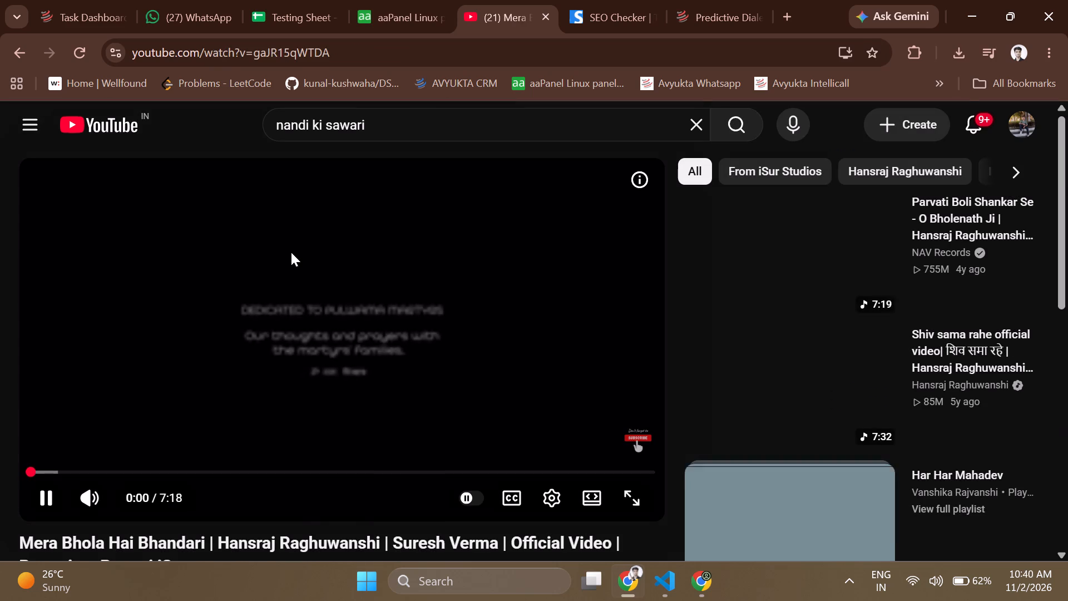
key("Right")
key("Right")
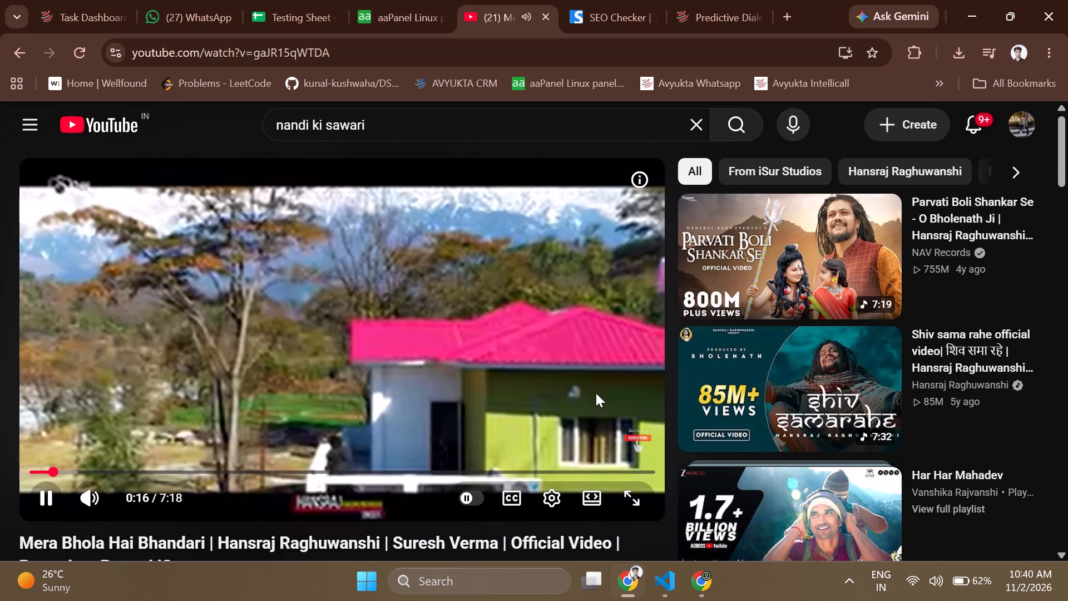
Return to the nandi ki sawari search results and look through the listed videos for another song.
left_click(19, 37)
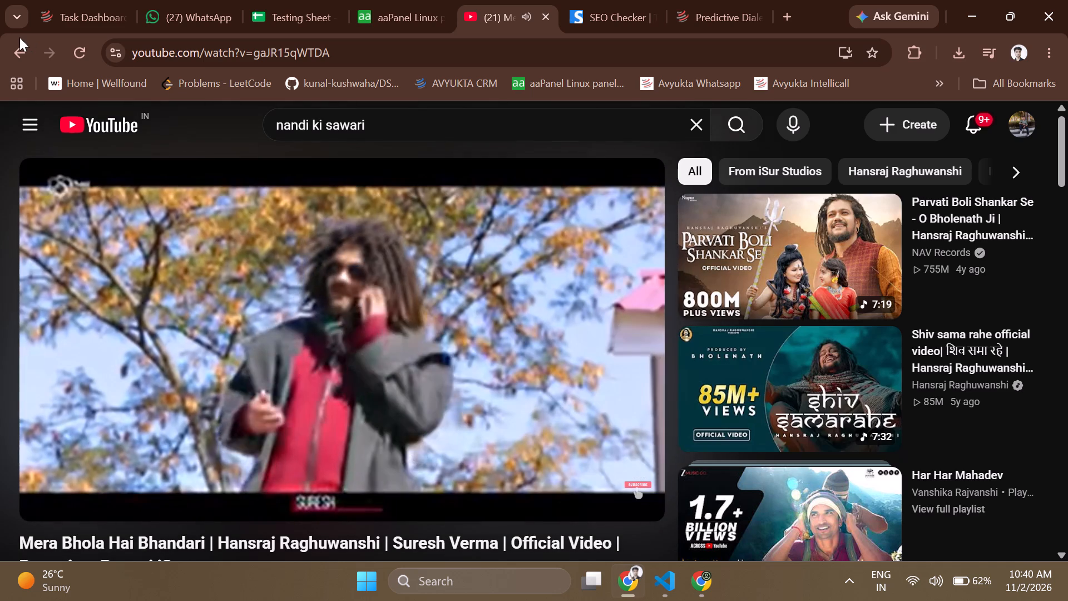
left_click(12, 47)
scroll(275, 279, "down", 1)
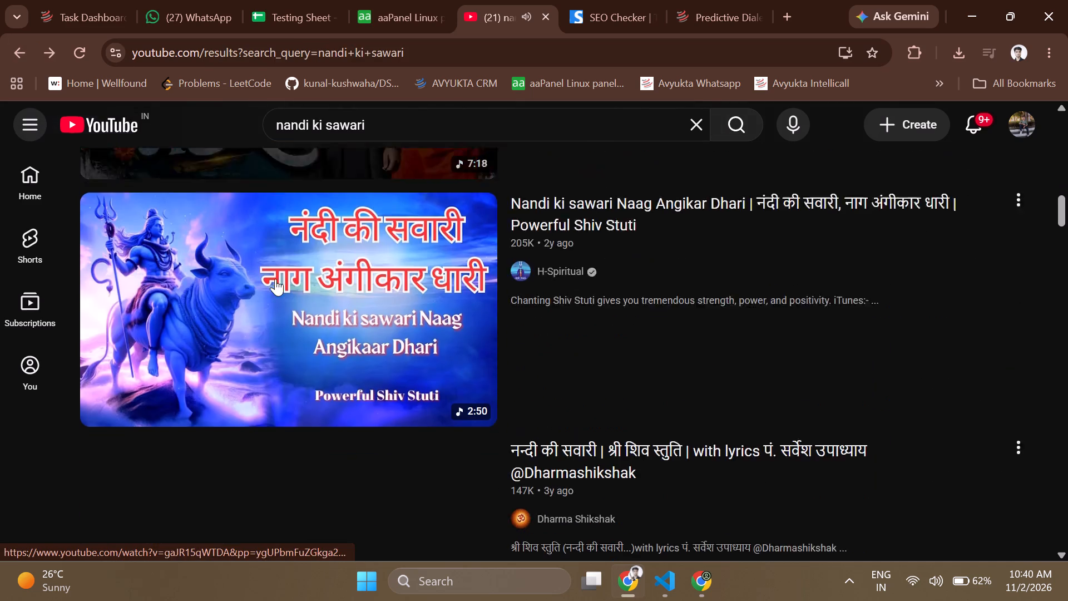
scroll(275, 279, "down", 15)
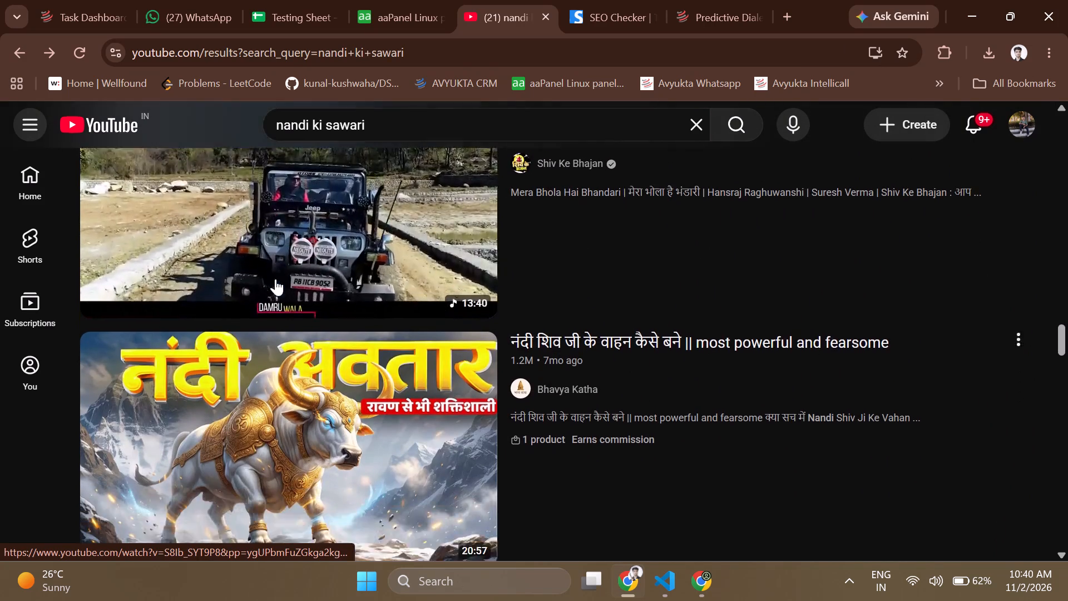
scroll(275, 279, "down", 6)
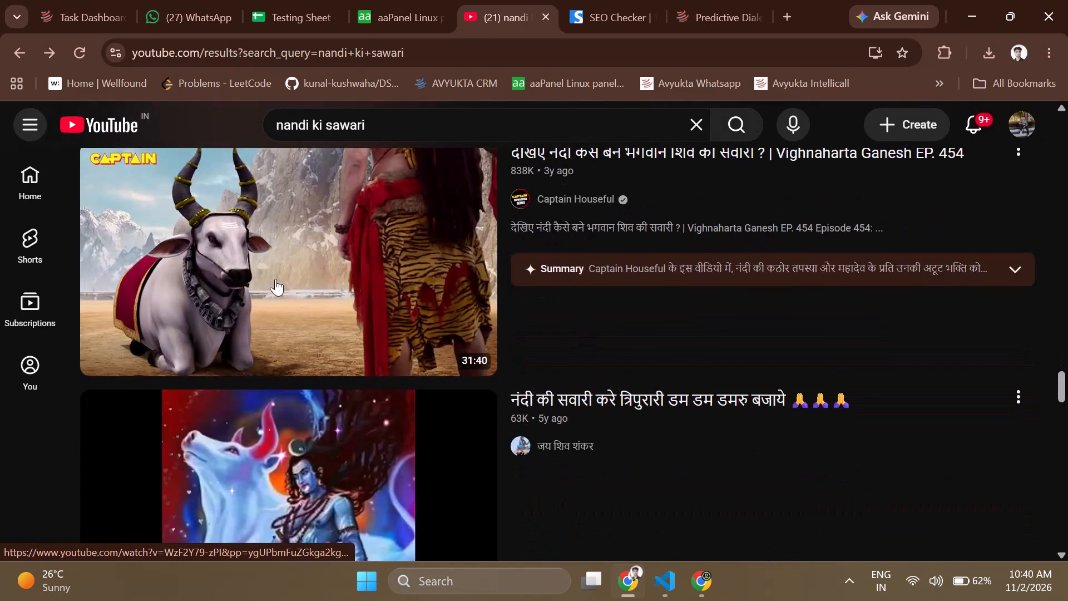
scroll(275, 279, "down", 7)
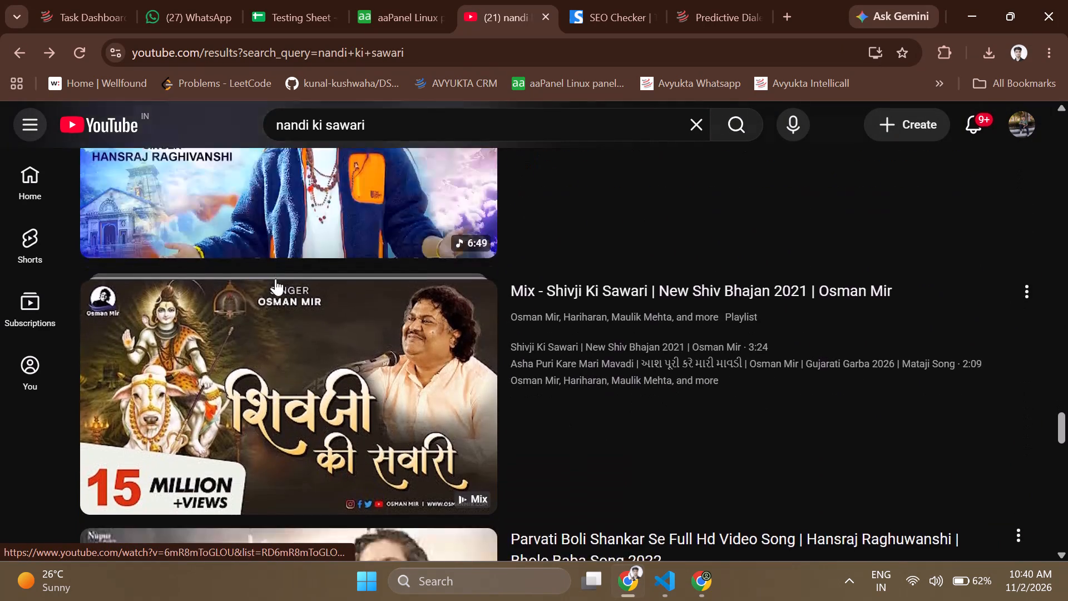
scroll(275, 279, "down", 7)
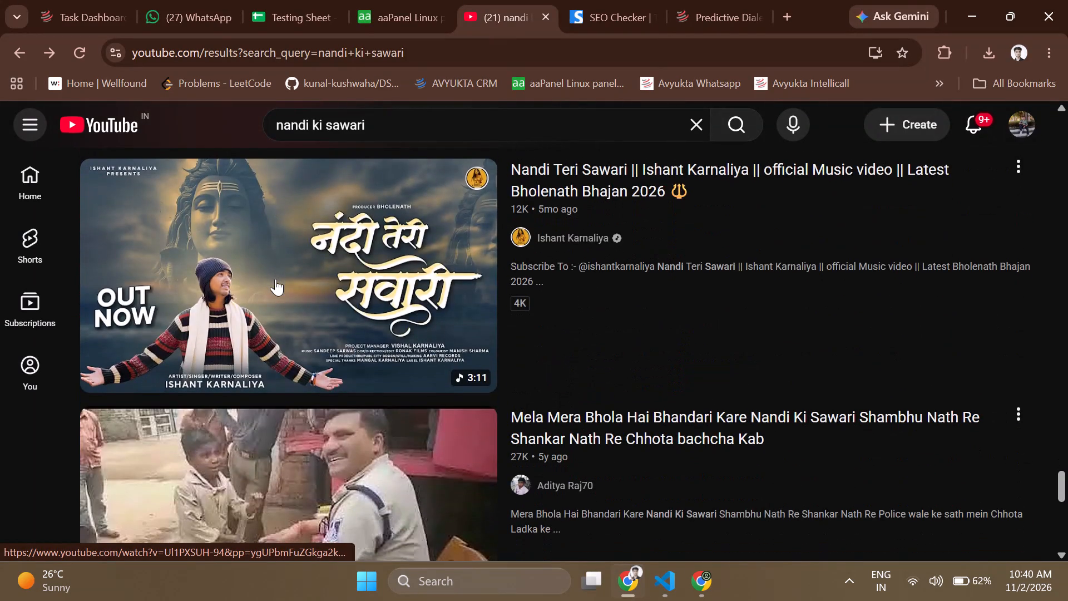
scroll(275, 279, "up", 2)
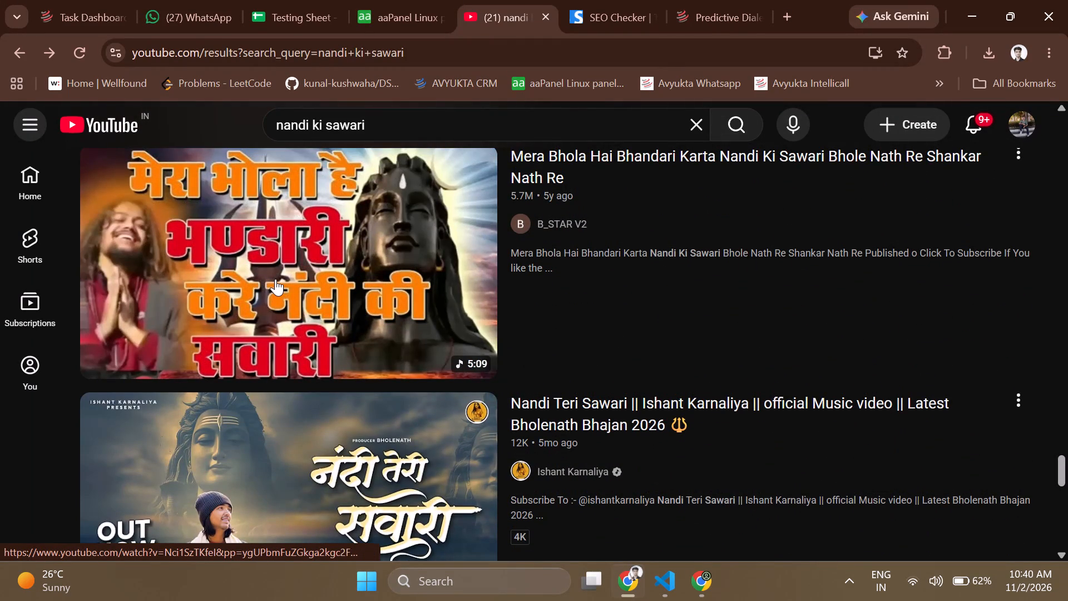
scroll(275, 279, "down", 8)
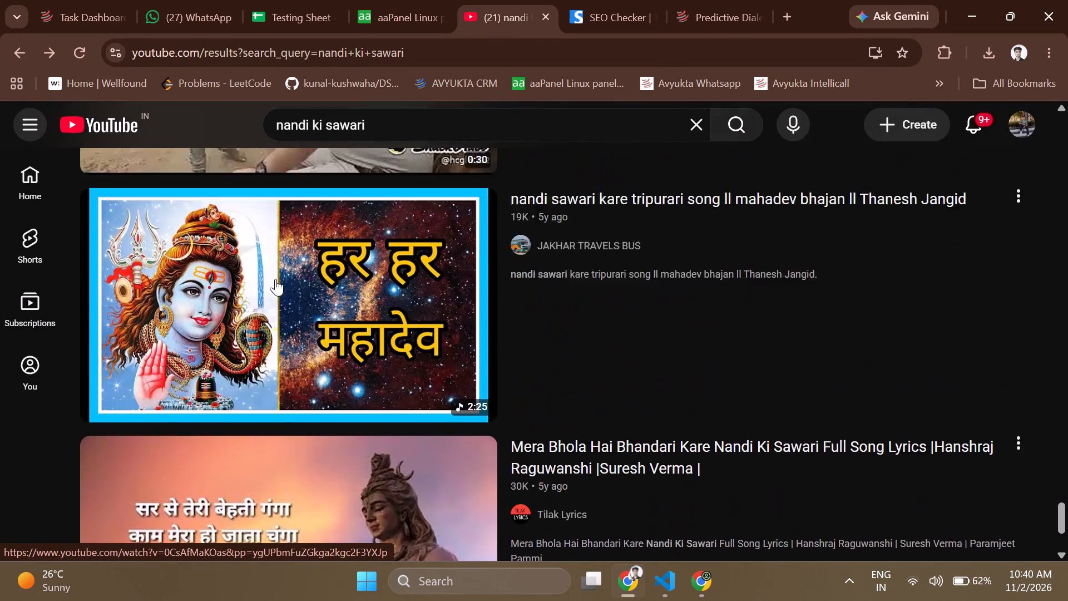
scroll(275, 279, "down", 7)
scroll(275, 279, "up", 20)
scroll(275, 279, "up", 4)
Search YouTube for mujhko nandi bana le and play the official New Song 2026 video.
triple_click(405, 127)
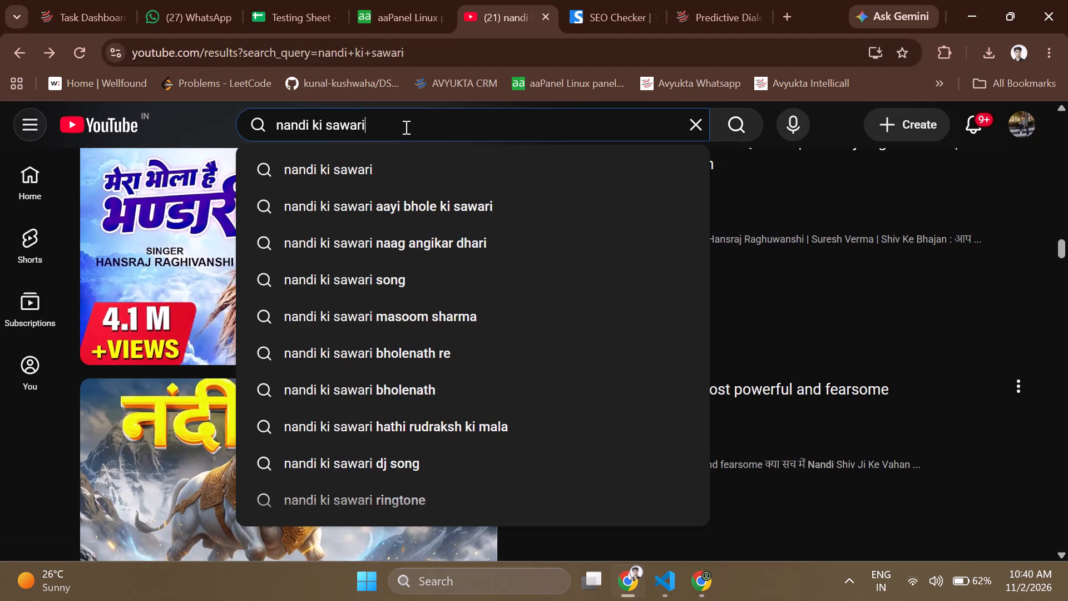
type("muj")
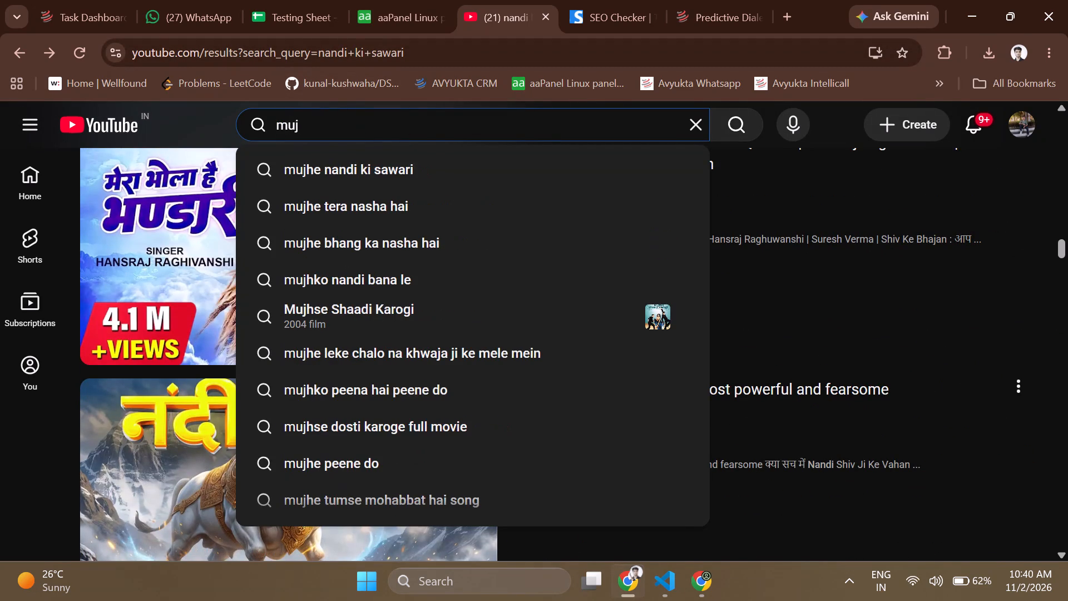
type("hko nan")
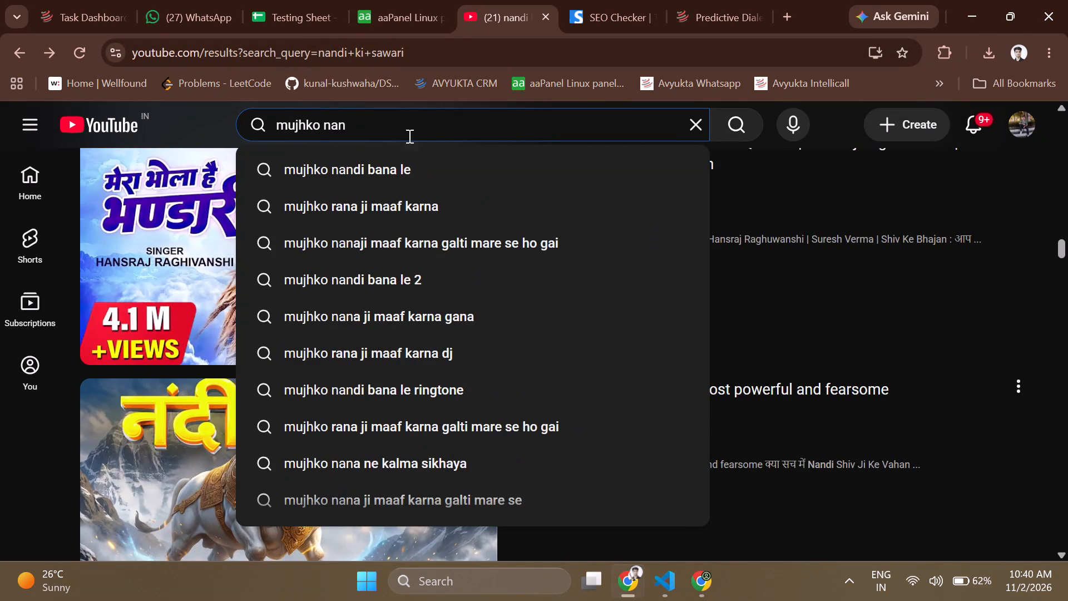
left_click(403, 171)
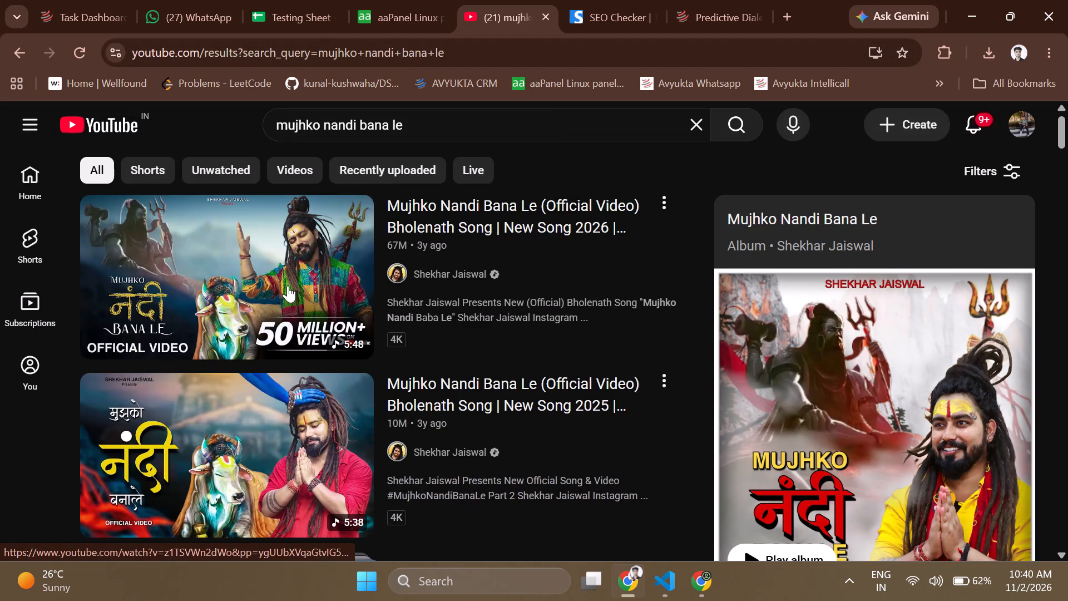
left_click(288, 285)
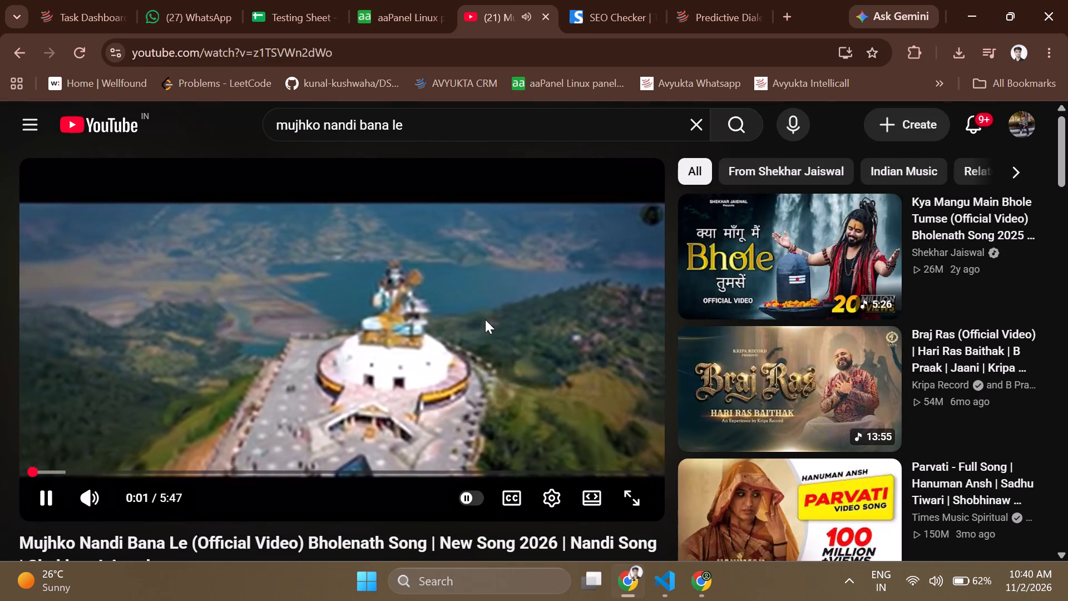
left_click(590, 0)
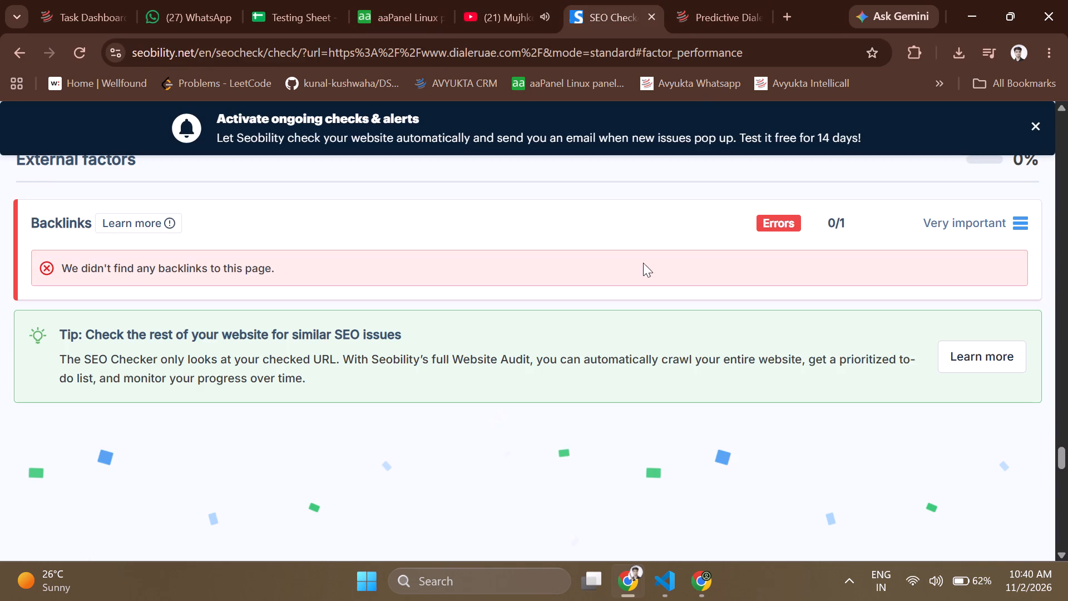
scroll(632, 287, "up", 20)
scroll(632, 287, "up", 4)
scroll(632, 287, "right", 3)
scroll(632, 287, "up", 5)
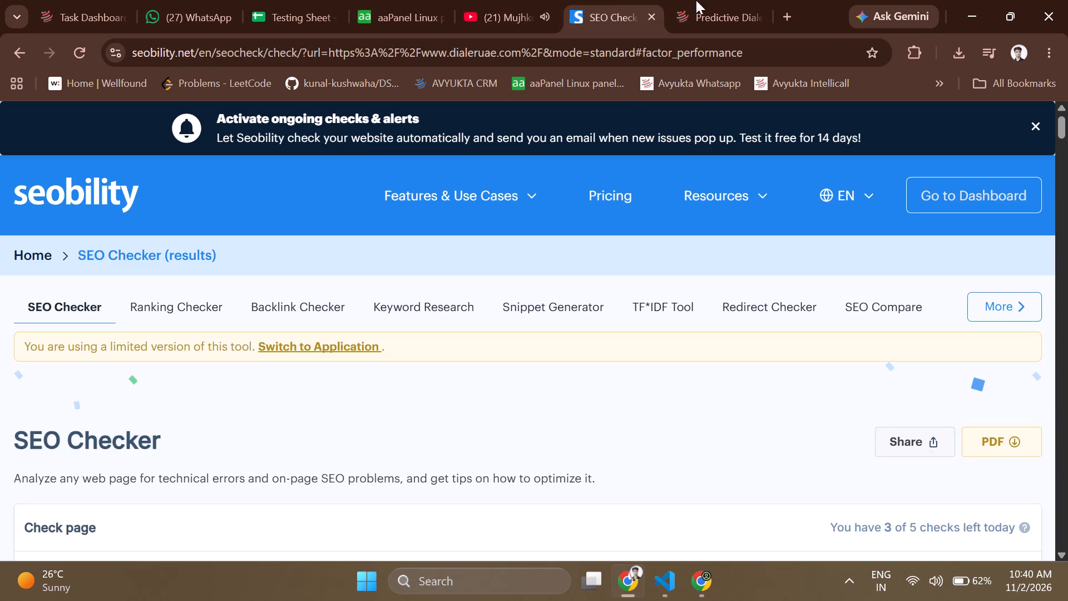
Switch to the dialerpune.in/testing page and test the Discover Predictive Dialers link, returning to the home page.
left_click(713, 1)
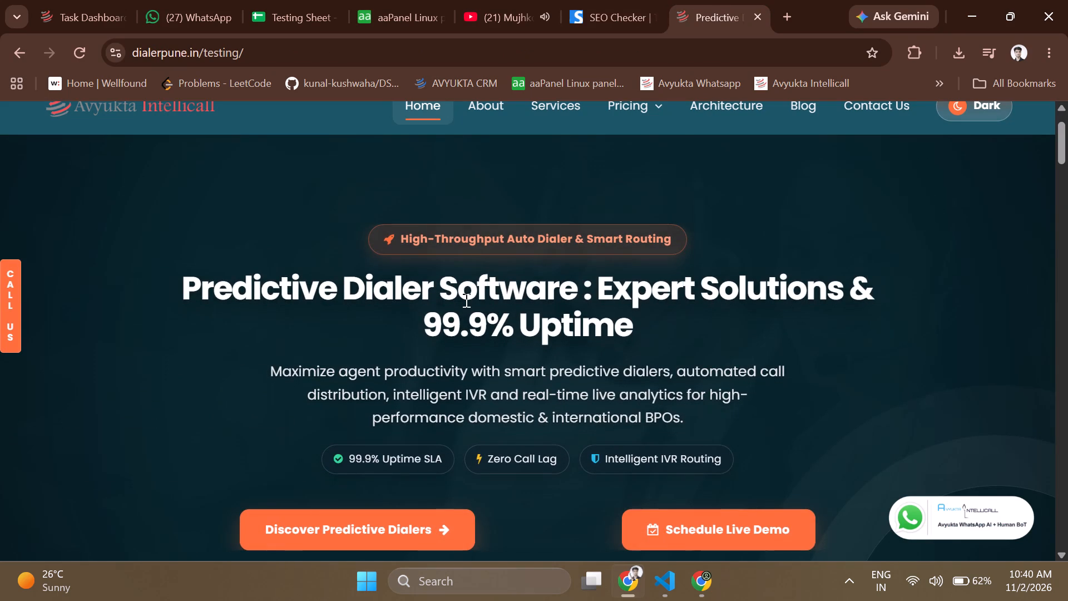
scroll(465, 300, "down", 2)
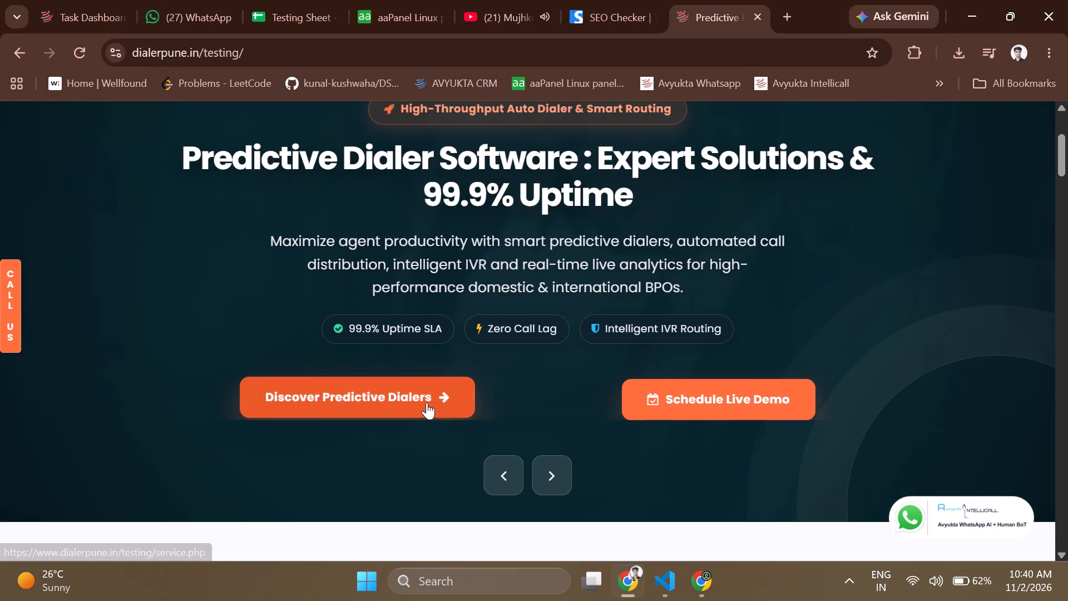
left_click(427, 402)
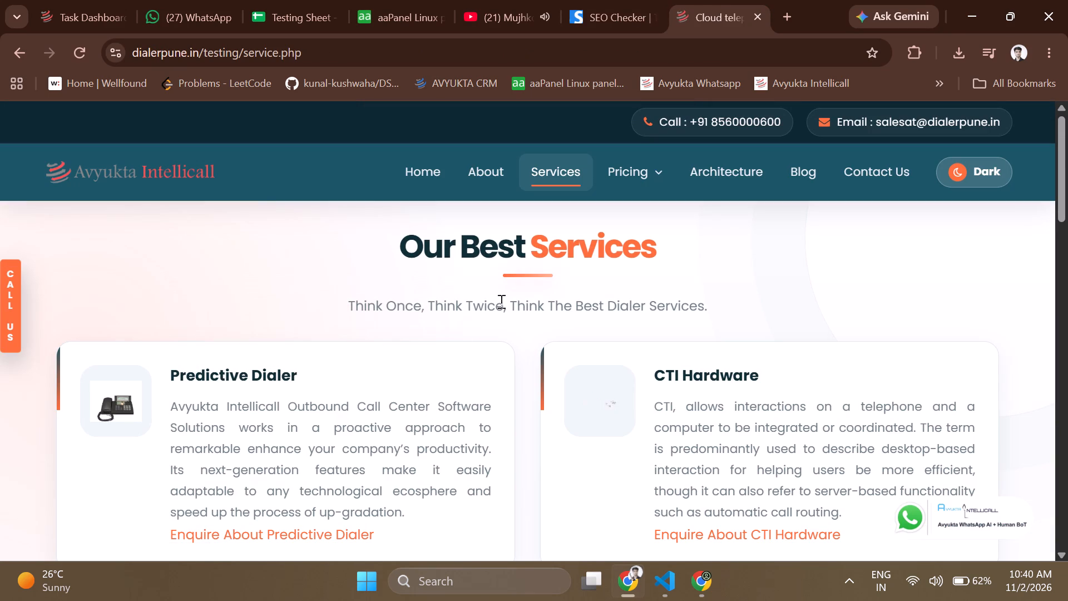
left_click(7, 47)
Review the testing home page from the hero banner through Our Company Profile and Why Choose us, returning to its top.
scroll(416, 370, "down", 2)
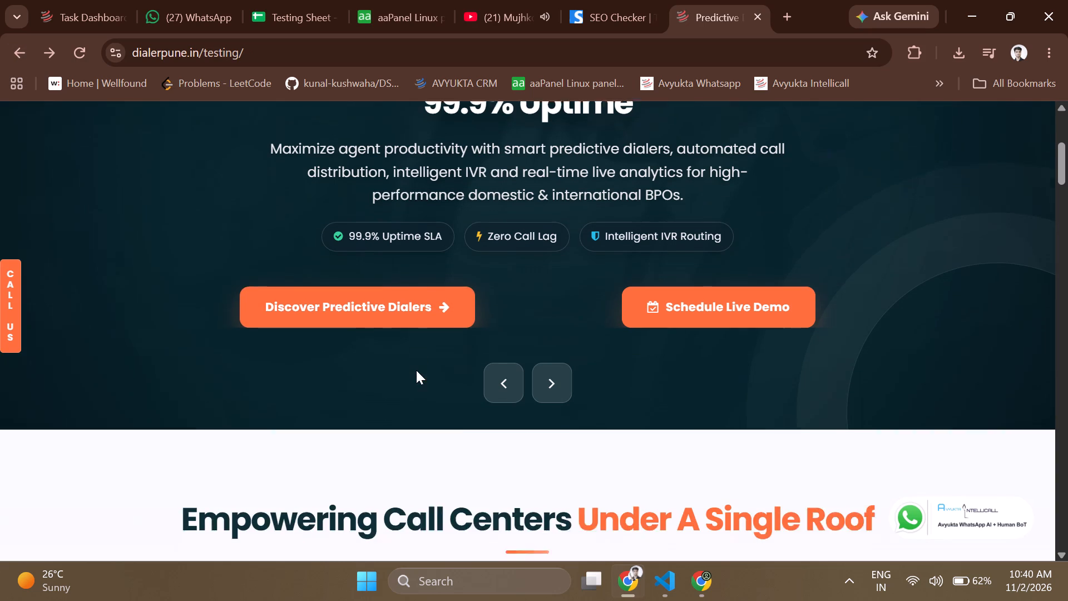
scroll(416, 370, "down", 7)
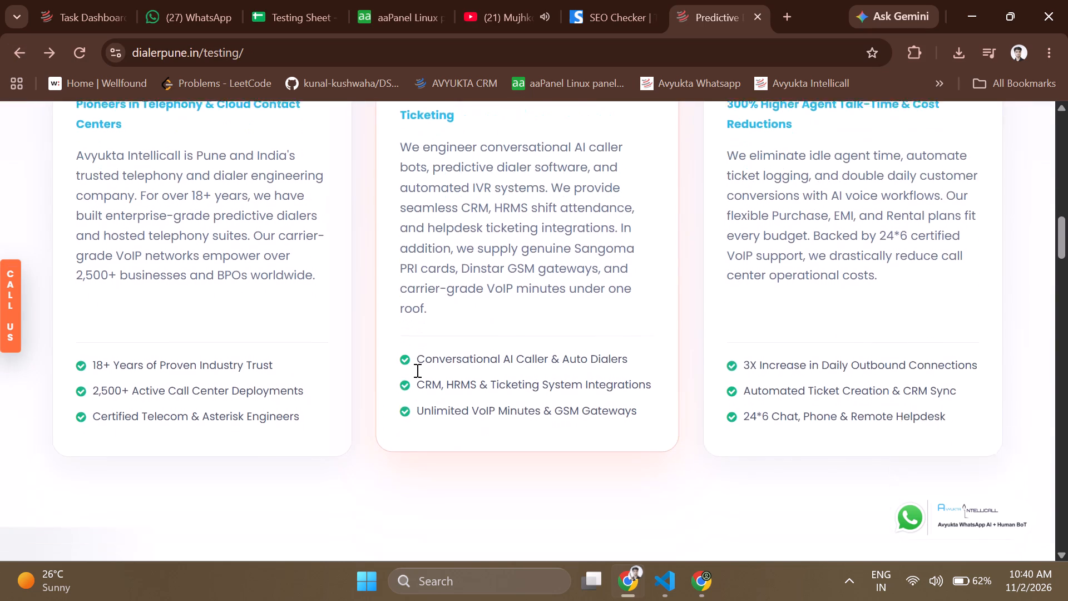
scroll(416, 370, "down", 5)
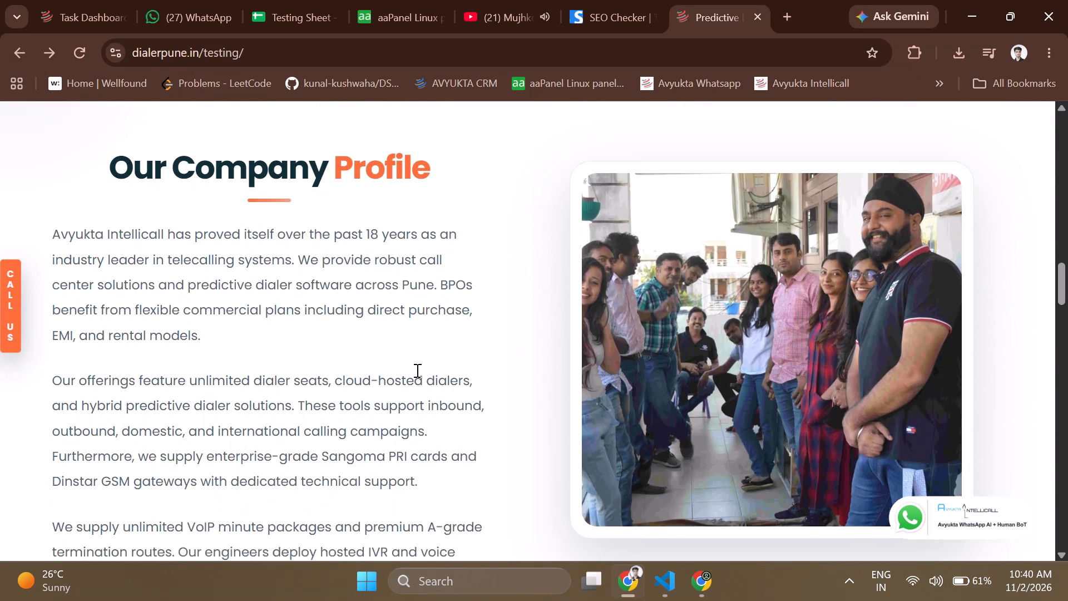
scroll(416, 370, "down", 7)
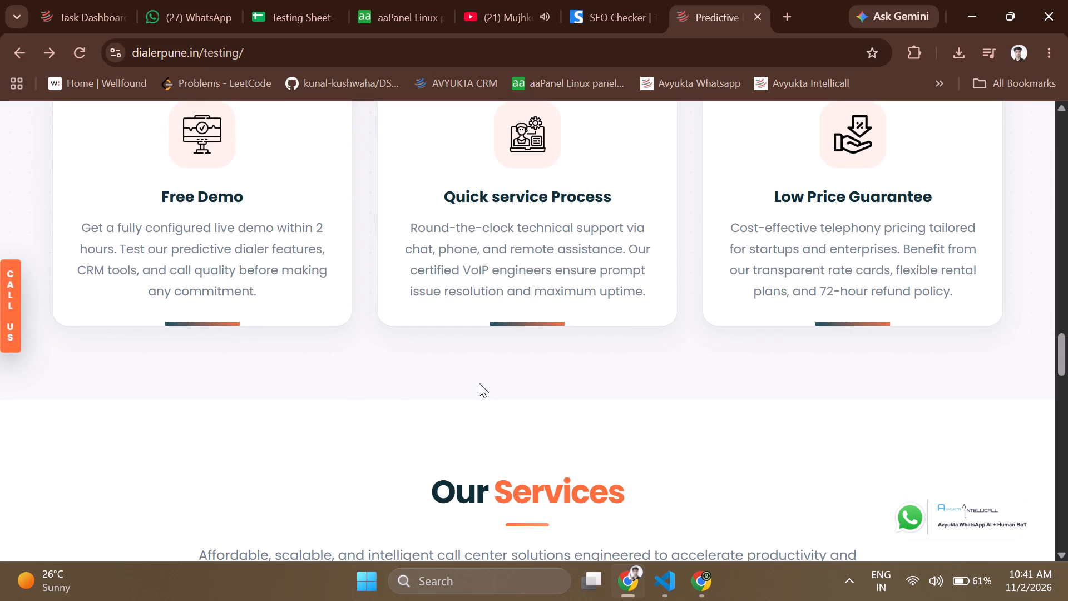
scroll(479, 383, "up", 11)
scroll(479, 383, "up", 10)
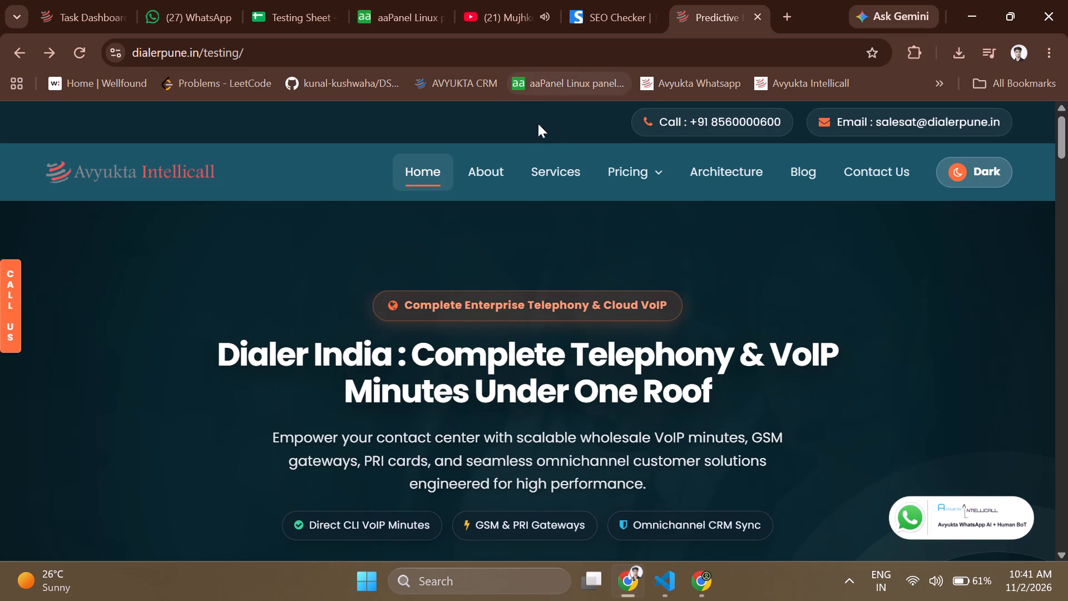
Review the full testing home page again, including Our Services, the FAQ section and the footer's links and contact info.
scroll(513, 348, "down", 3)
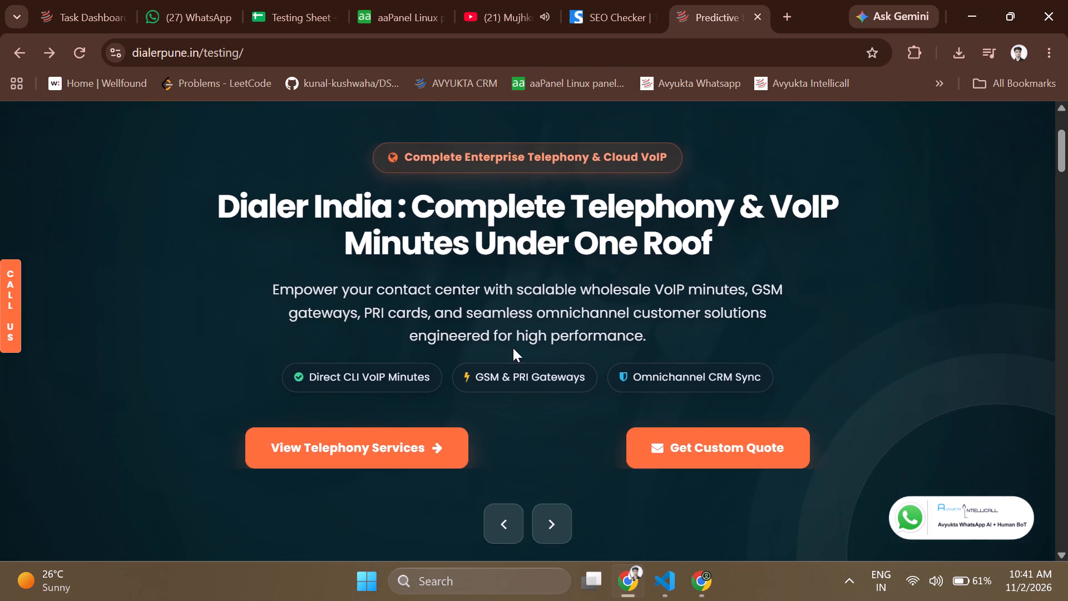
scroll(513, 348, "down", 11)
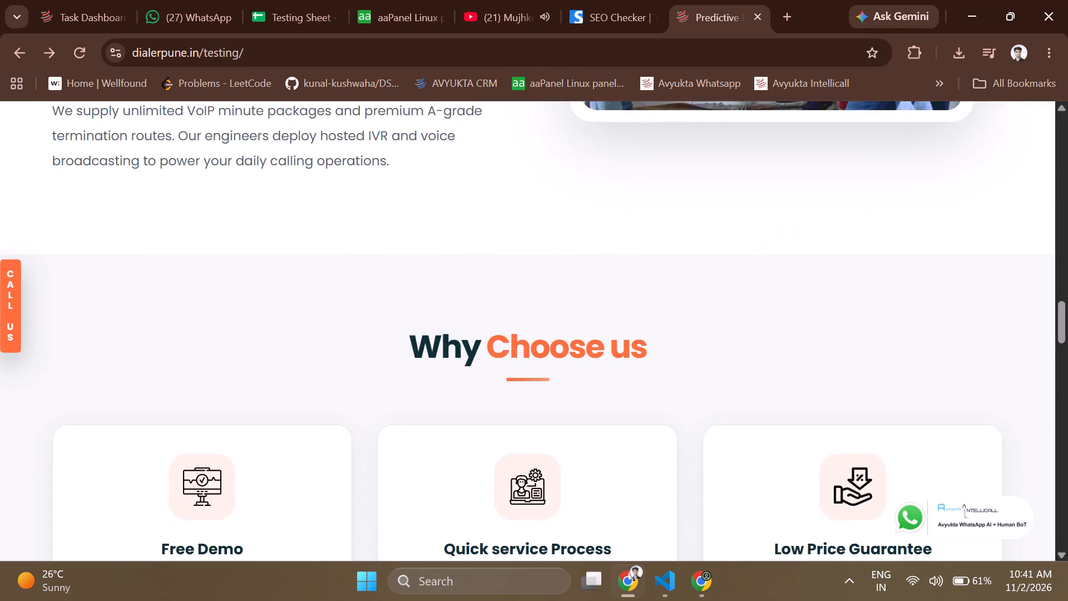
scroll(513, 348, "down", 9)
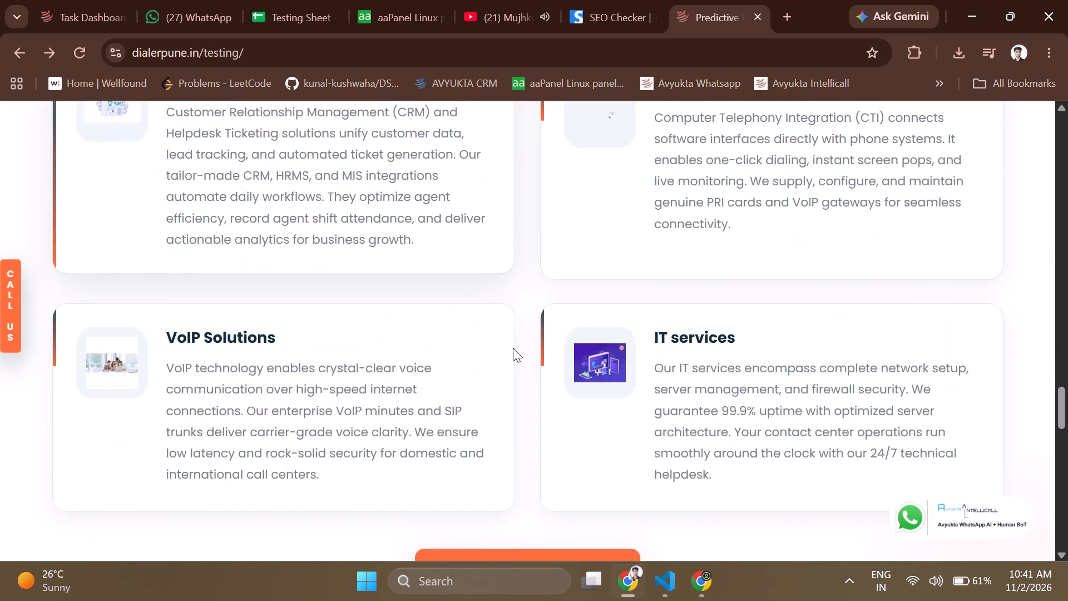
scroll(513, 348, "down", 5)
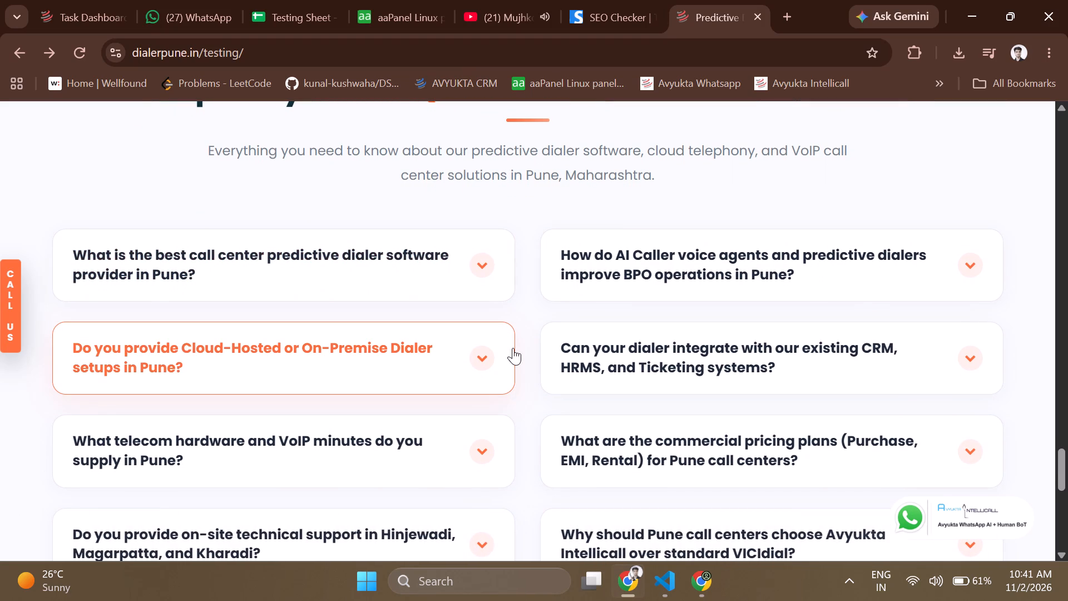
scroll(513, 348, "down", 5)
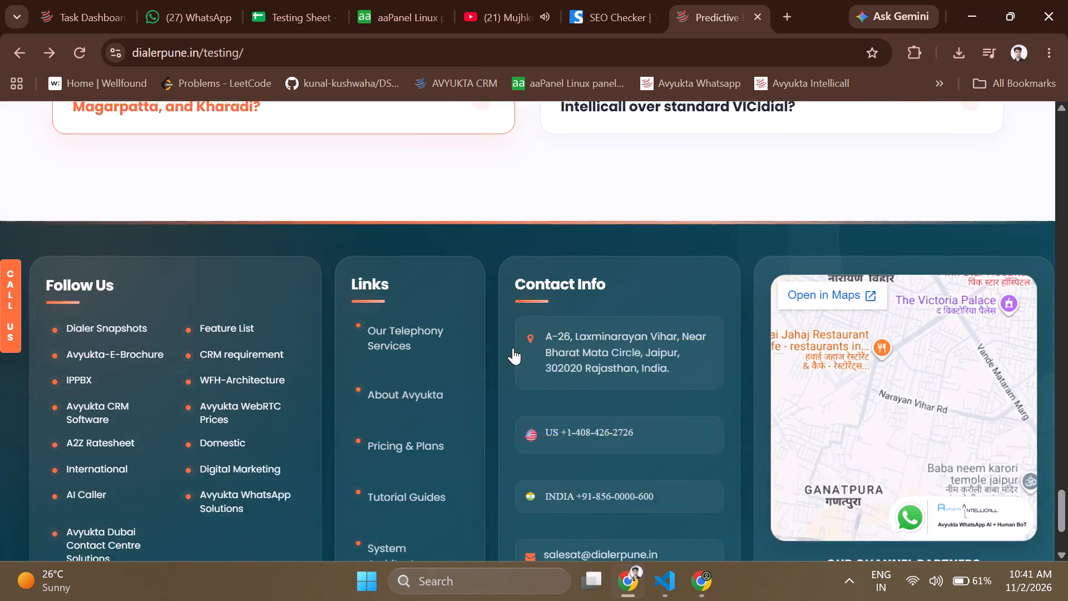
scroll(513, 348, "down", 2)
scroll(513, 348, "up", 1)
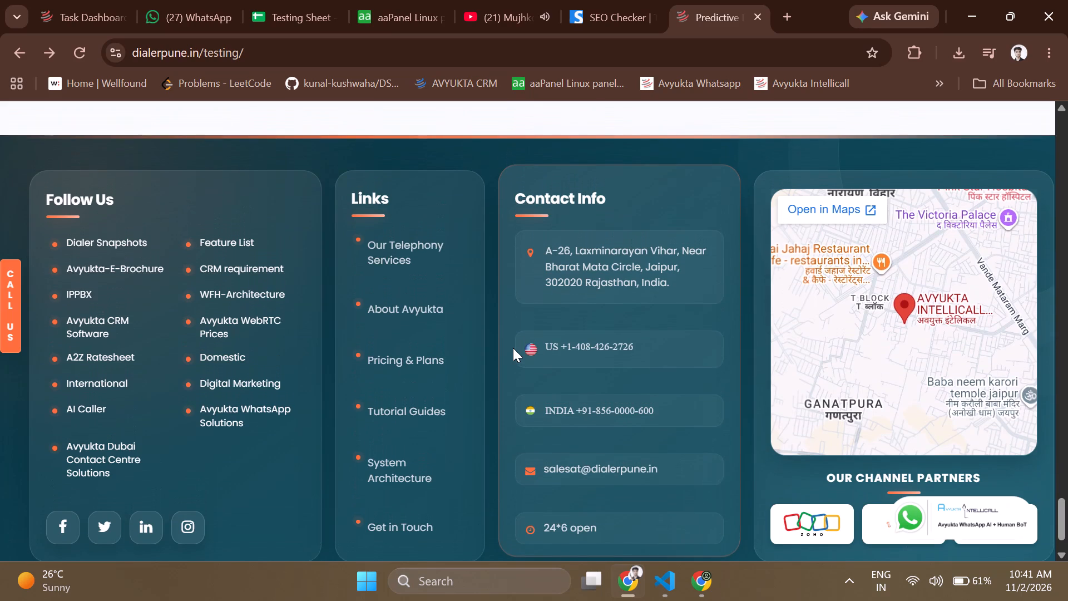
scroll(513, 348, "up", 6)
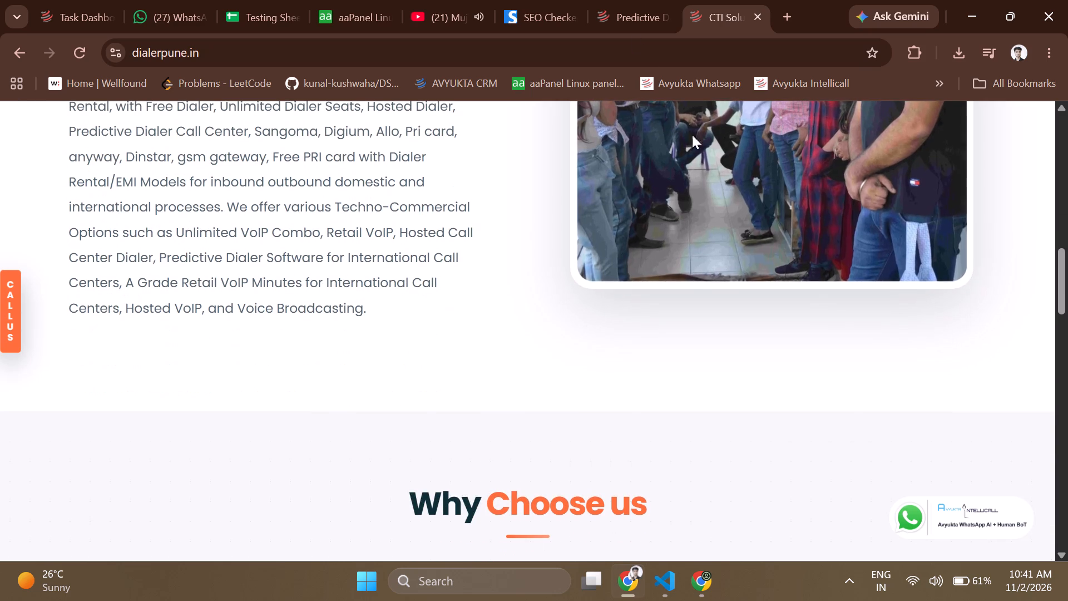
Compare the header and hero banner of the testing home page with those of the live dialerpune.in home page.
left_click(628, 0)
scroll(575, 378, "up", 20)
scroll(575, 378, "up", 5)
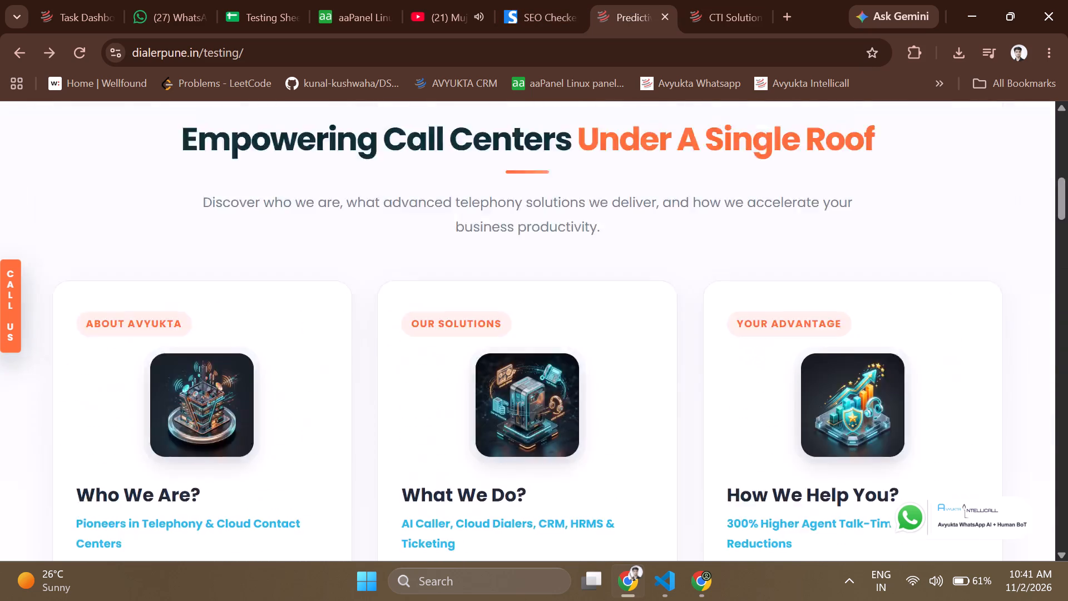
scroll(575, 378, "up", 15)
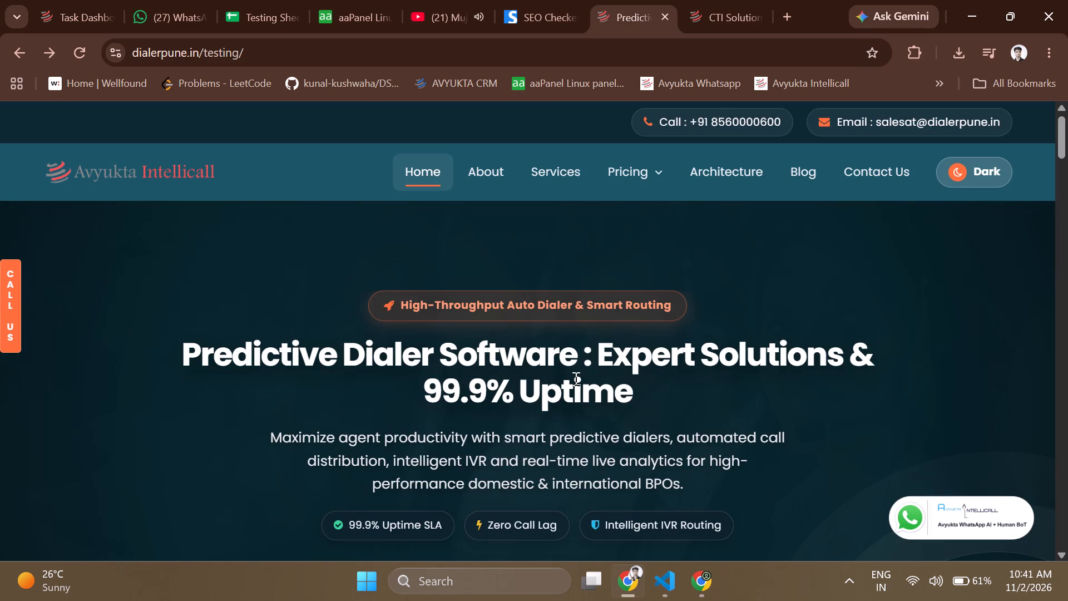
left_click(720, 0)
scroll(473, 364, "up", 20)
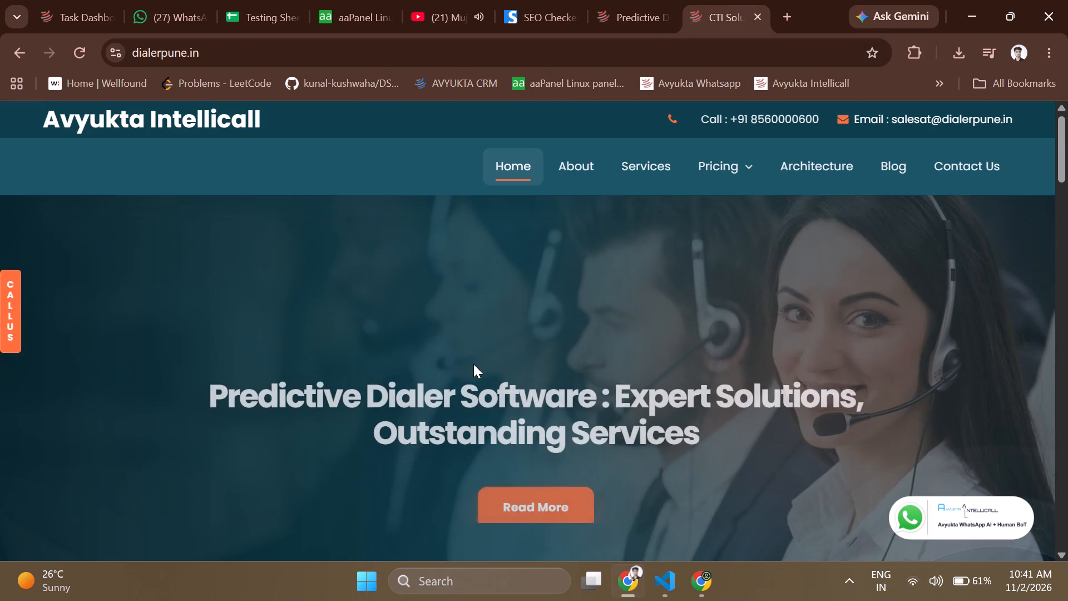
Compare the testing home page's hero and Empowering Call Centers sections with the live site, continuing to Why Choose us.
left_click(625, 0)
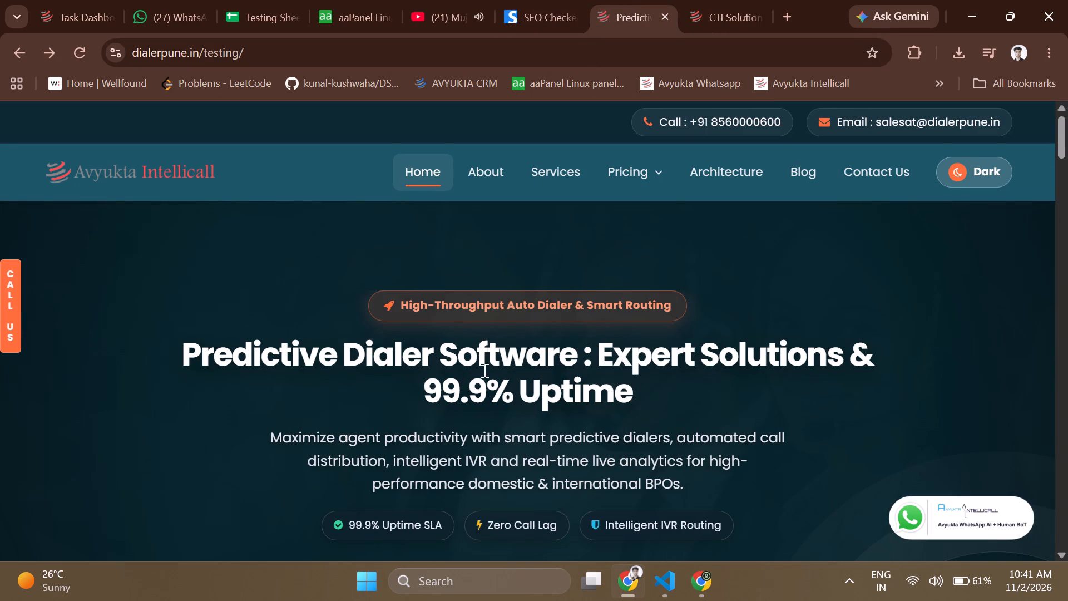
scroll(483, 370, "down", 3)
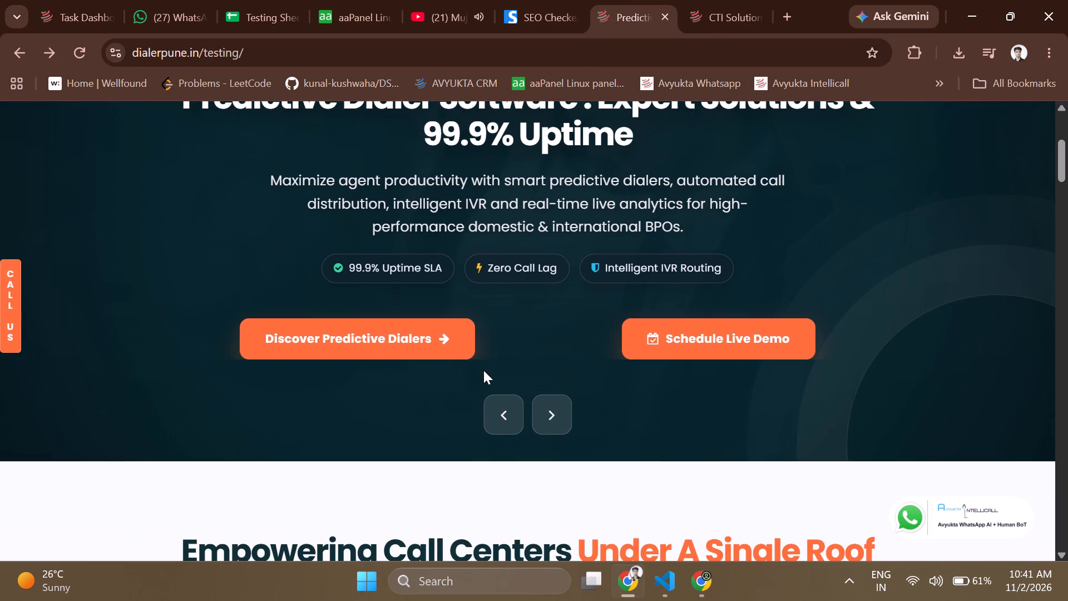
scroll(546, 367, "down", 4)
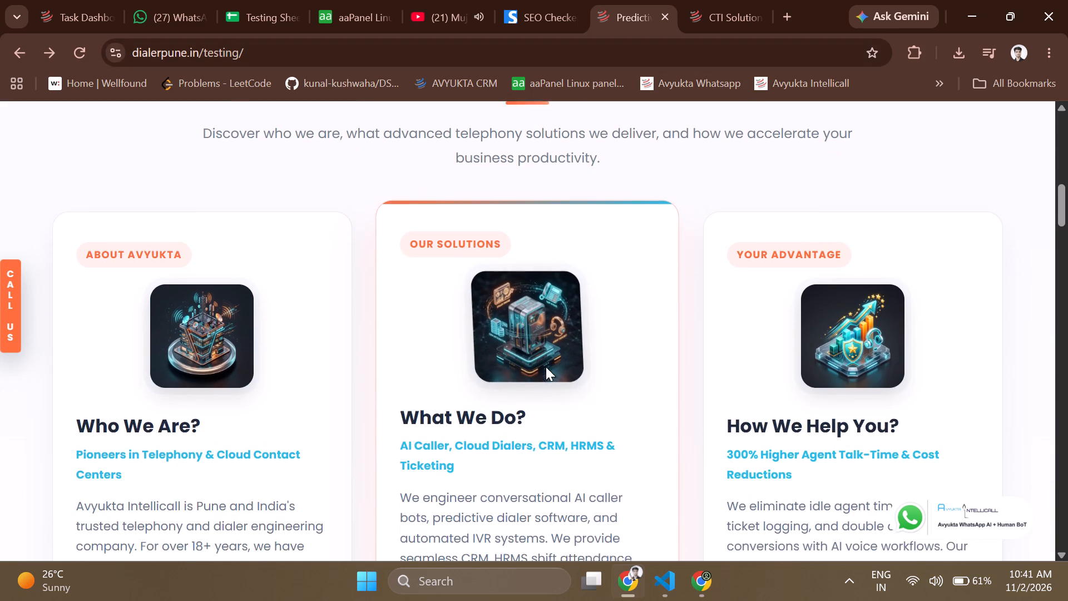
scroll(546, 367, "down", 1)
left_click(683, 0)
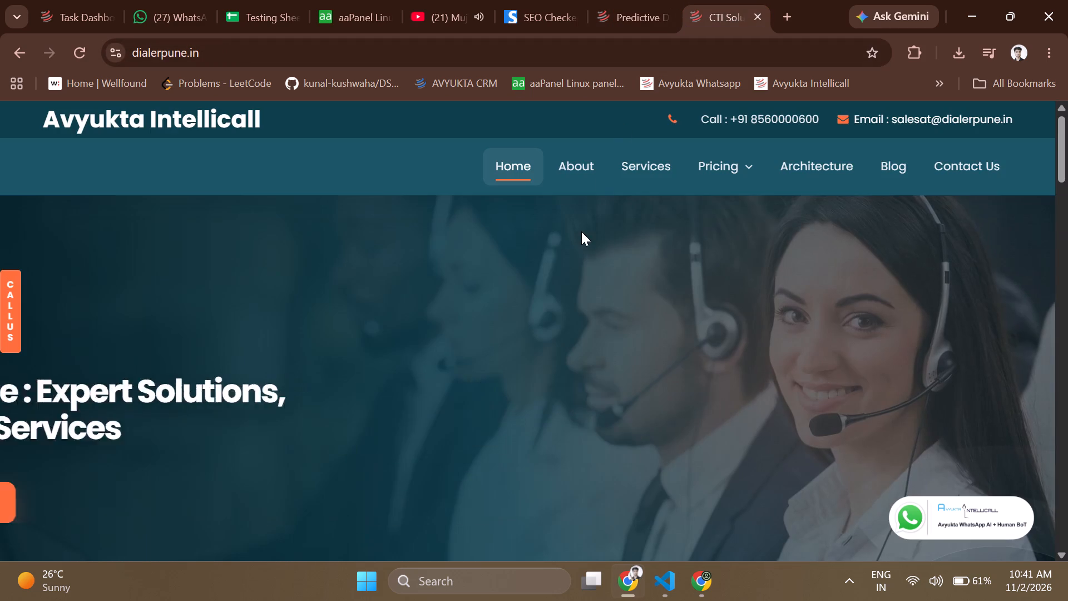
scroll(581, 231, "down", 7)
left_click(620, 0)
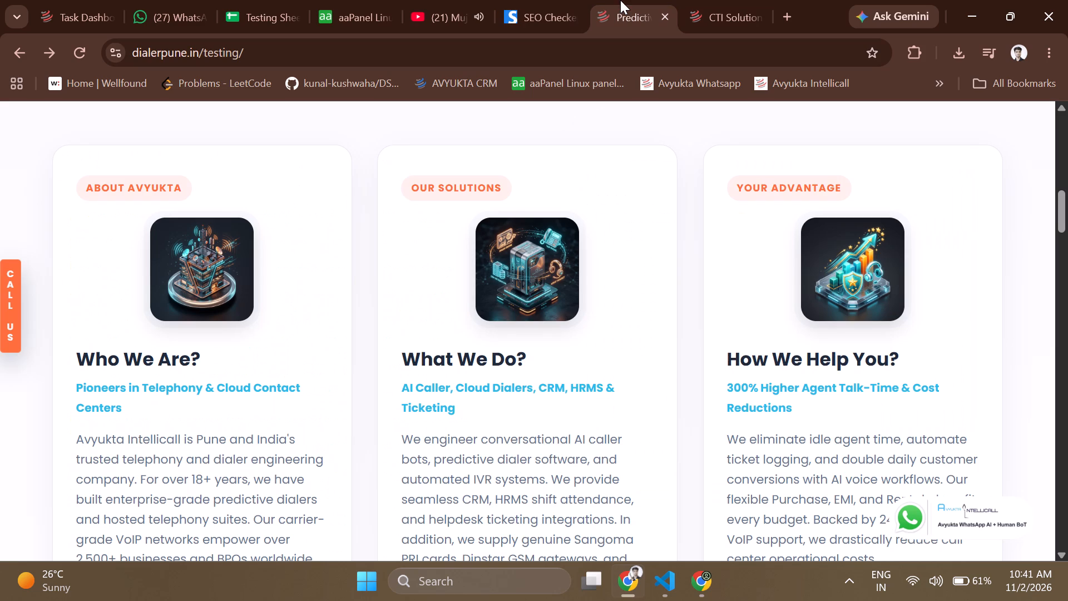
scroll(459, 293, "up", 4)
scroll(459, 293, "down", 4)
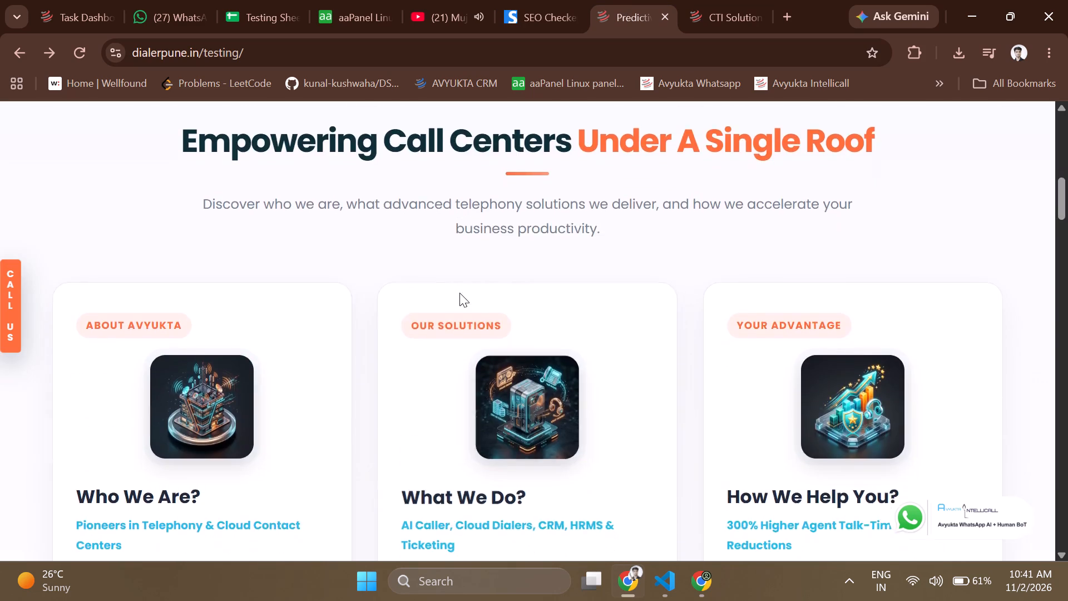
scroll(459, 293, "down", 6)
scroll(463, 340, "down", 4)
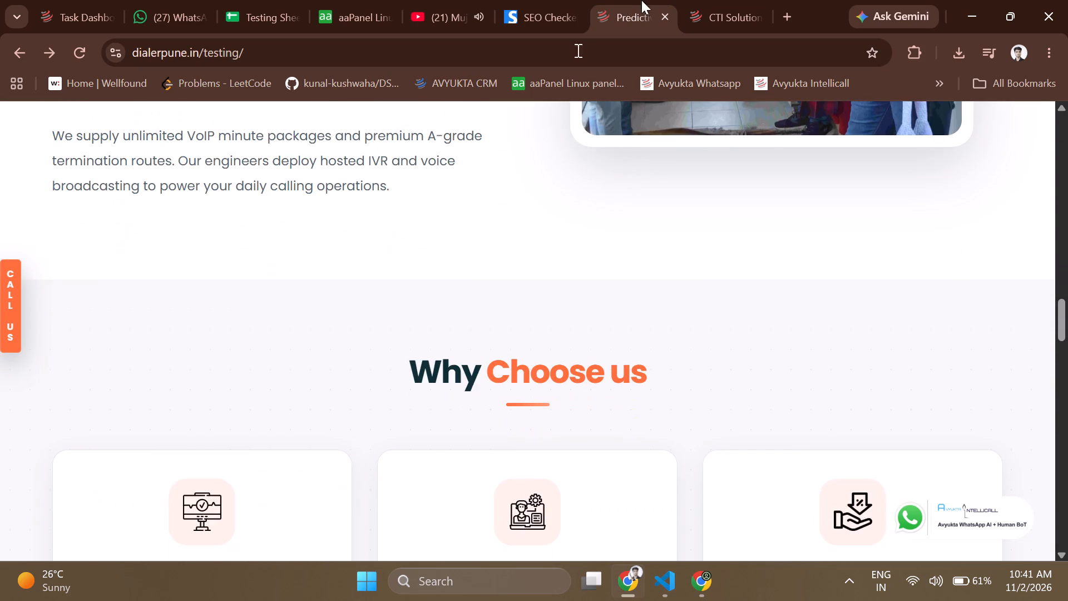
Compare the Why Choose us and Our Services sections on the live and testing home pages, and close the live site's tab.
left_click(701, 0)
scroll(509, 319, "down", 5)
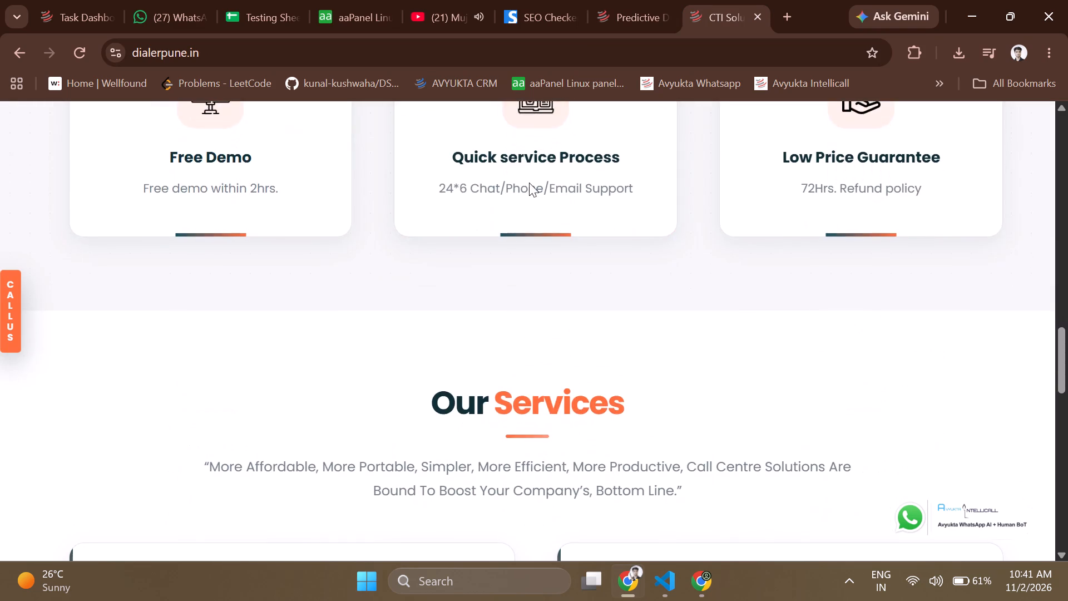
left_click(615, 0)
scroll(529, 258, "down", 6)
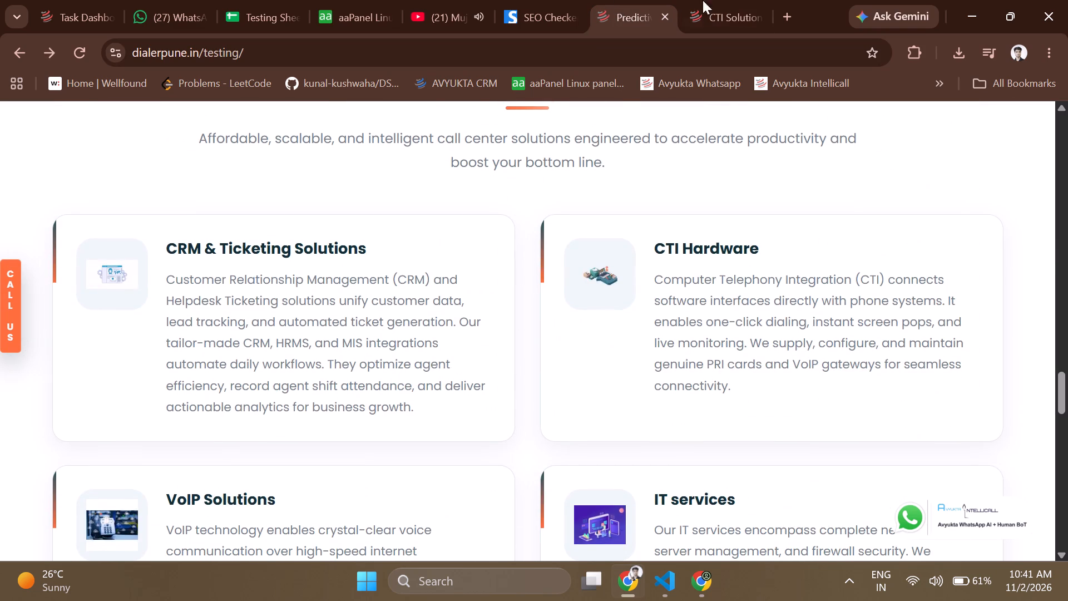
left_click(759, 19)
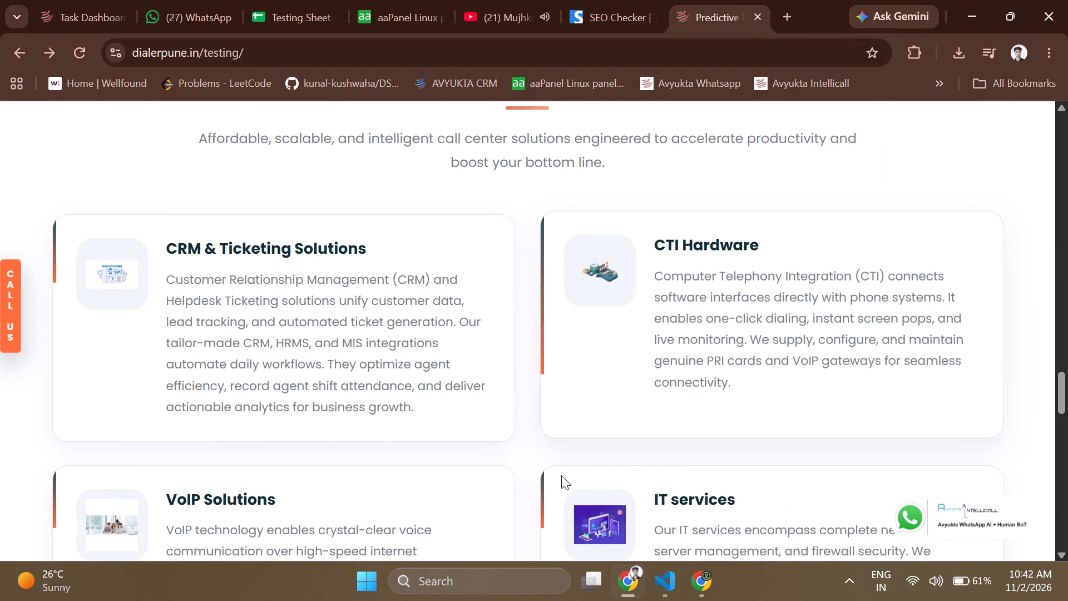
Check the testing home page's remaining sections down to the FAQ and footer, and return to the page top.
scroll(561, 475, "down", 7)
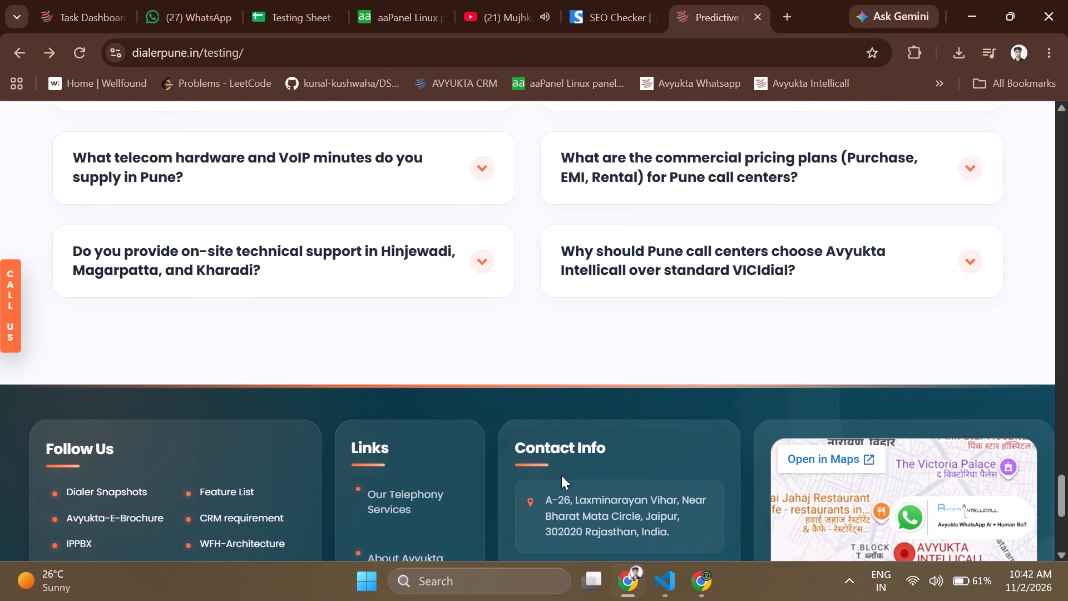
scroll(561, 475, "down", 6)
scroll(561, 475, "up", 15)
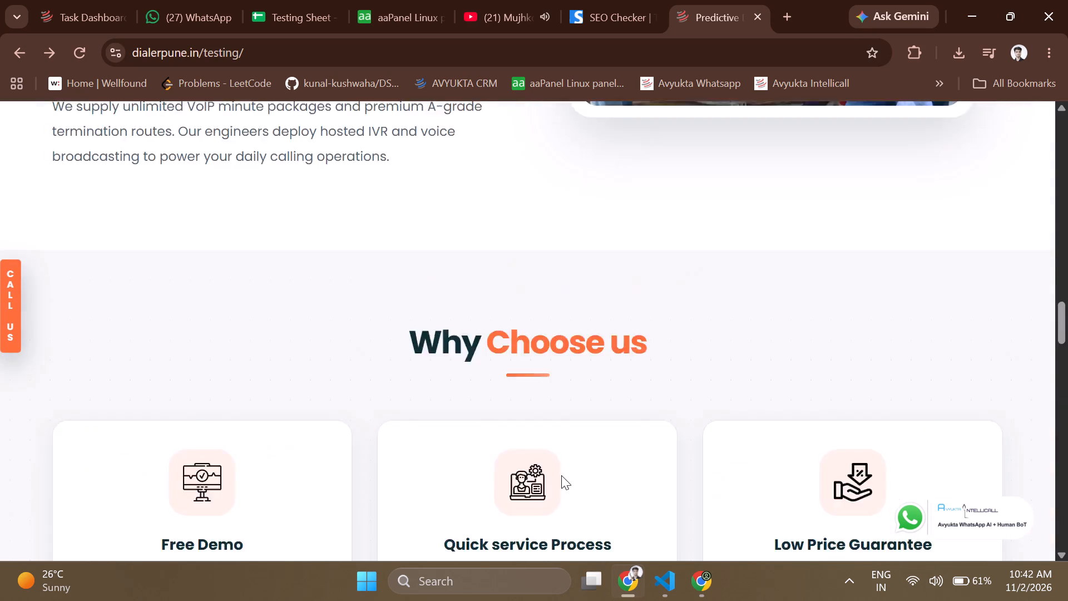
scroll(561, 475, "up", 9)
Open the testing site's About page and examine it down through the Comprehensive Call Center & Dialer Capabilities section.
left_click(489, 168)
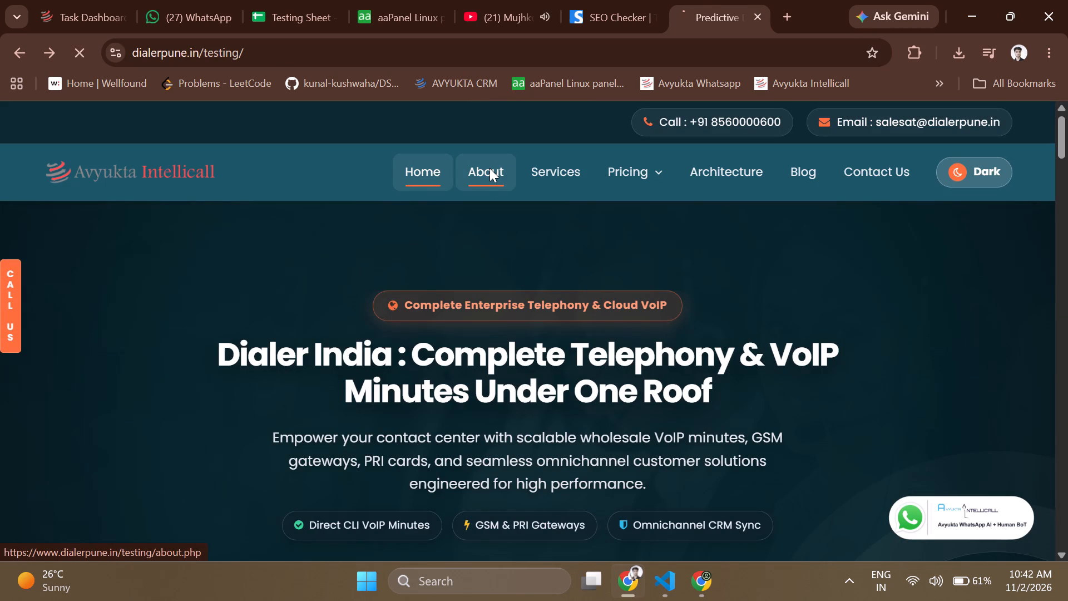
scroll(447, 380, "down", 2)
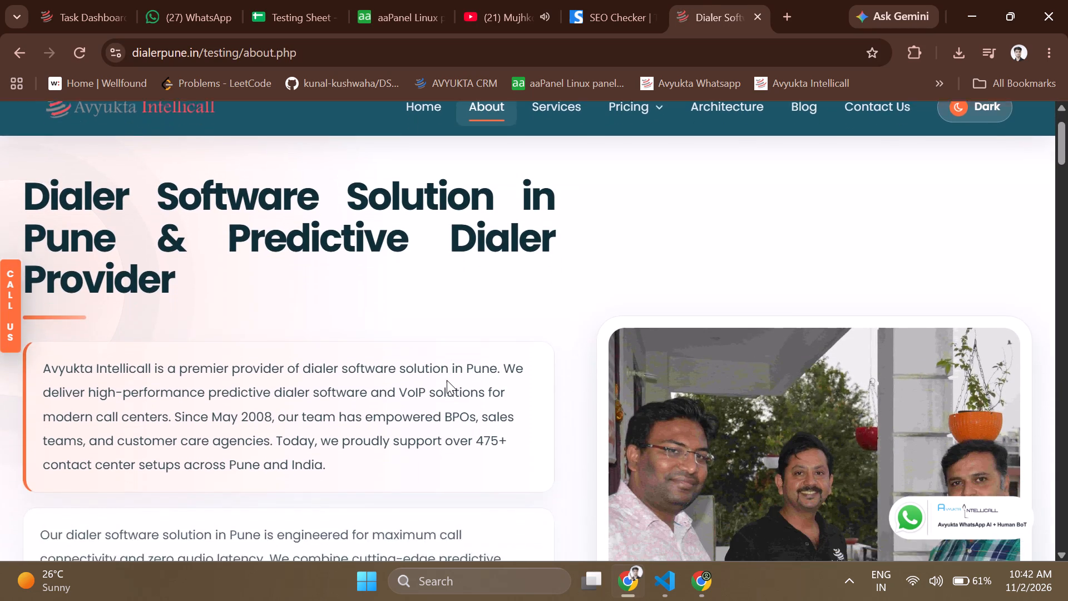
scroll(447, 380, "down", 6)
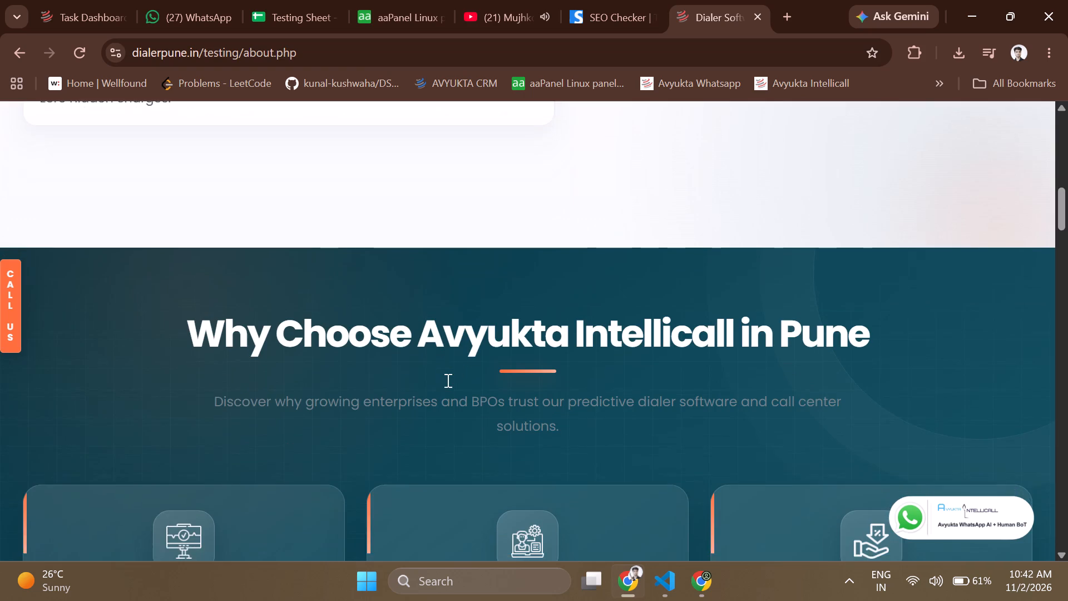
scroll(447, 380, "down", 3)
scroll(447, 380, "up", 4)
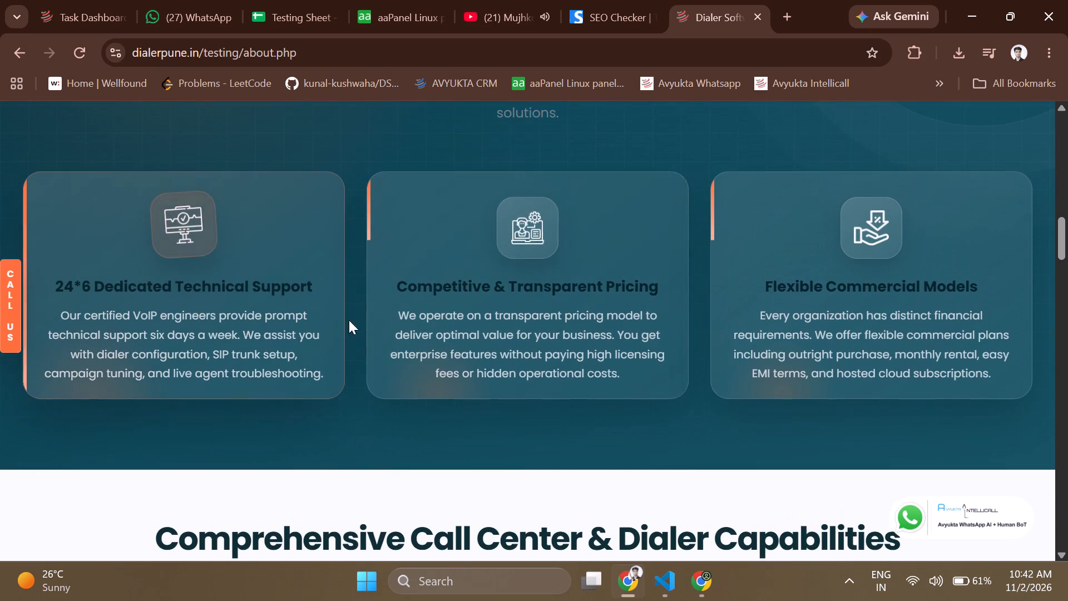
scroll(518, 341, "down", 2)
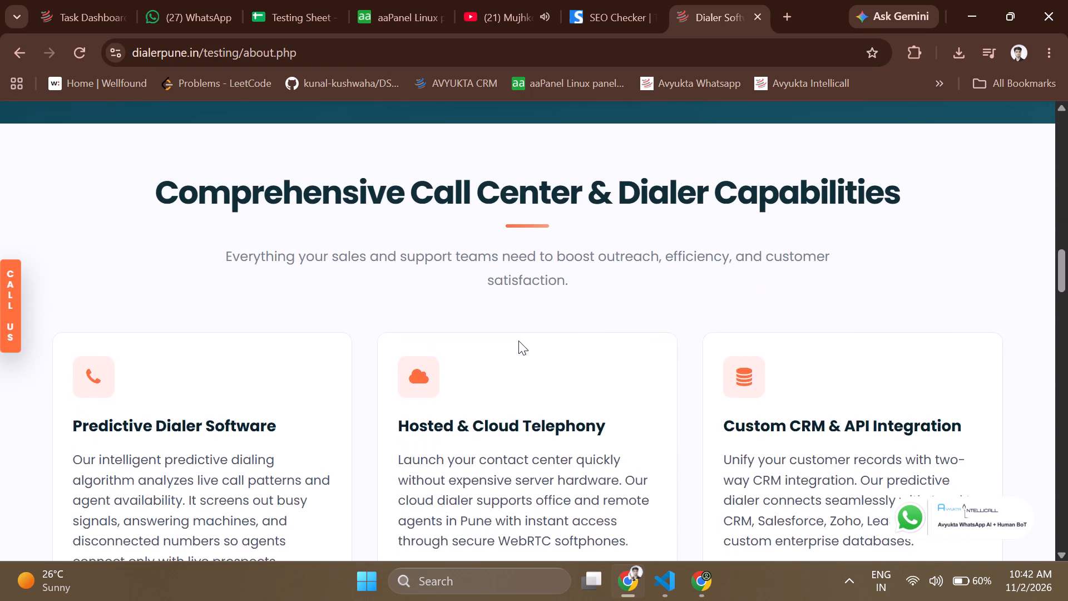
scroll(518, 341, "down", 2)
scroll(805, 356, "down", 2)
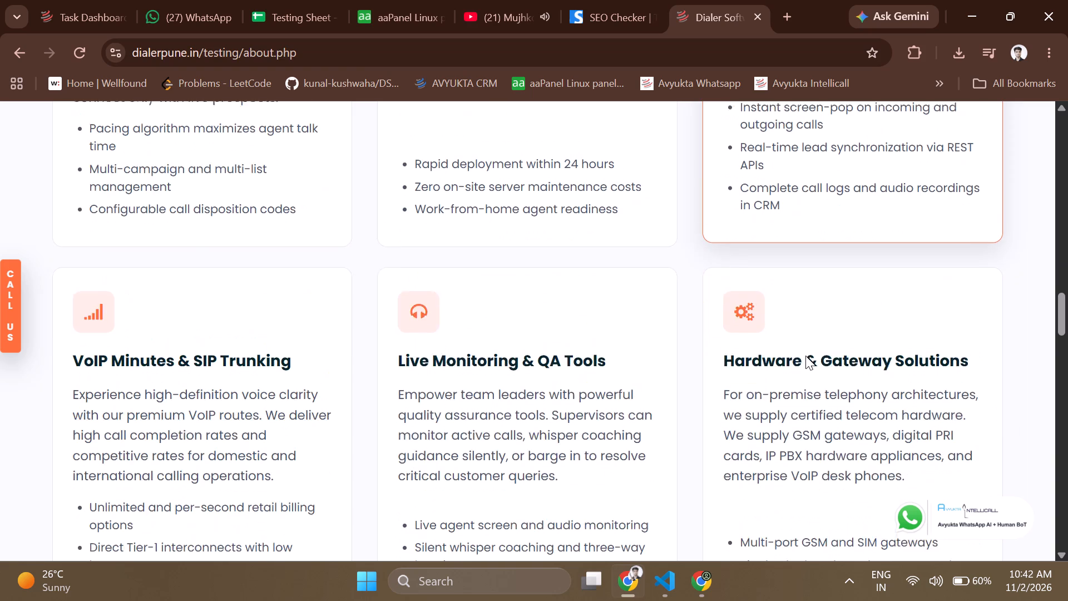
Examine the testing About page's industry cards and Frequently Asked Questions section.
scroll(805, 356, "down", 7)
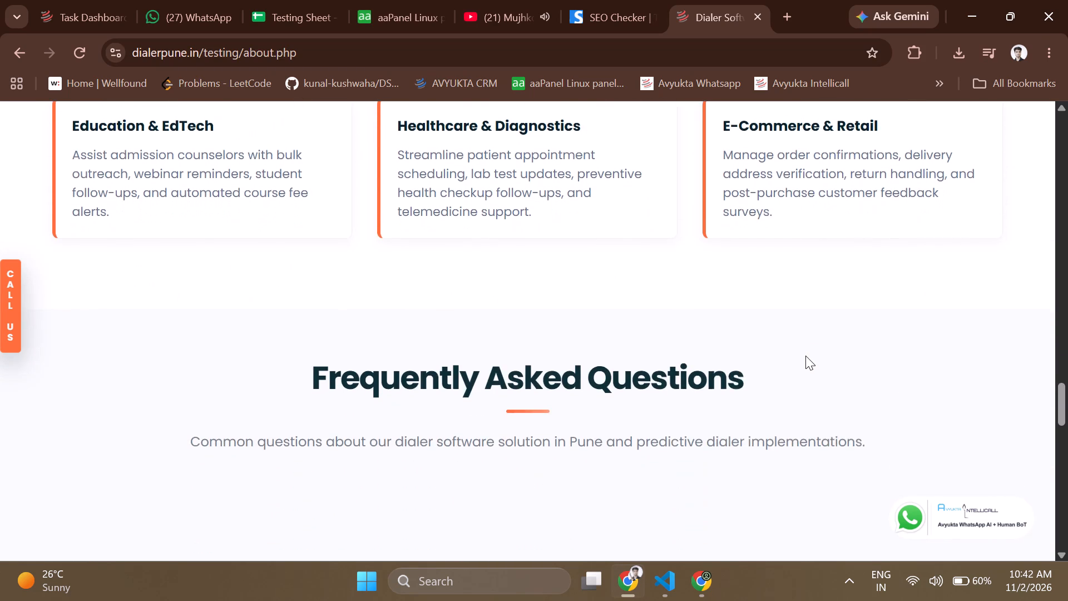
scroll(805, 356, "up", 2)
scroll(823, 312, "down", 5)
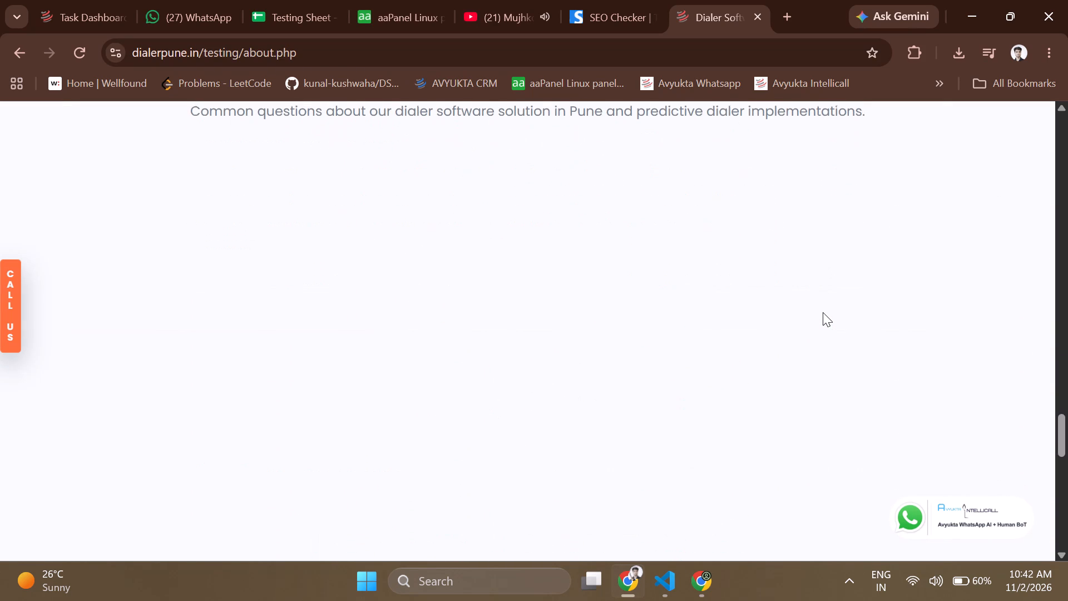
scroll(823, 312, "down", 3)
scroll(823, 312, "up", 2)
scroll(823, 312, "down", 3)
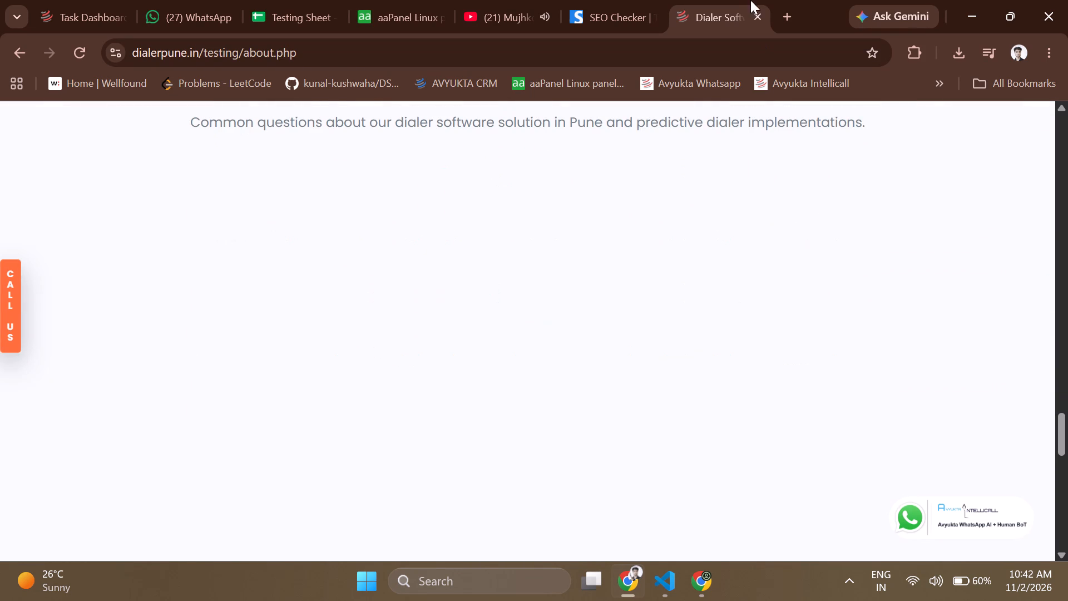
Open the live dialerpune.in site in a new tab and check its About page down to the footer.
left_click(789, 13)
type("dialerpine")
key("BackSpace")
key("BackSpace")
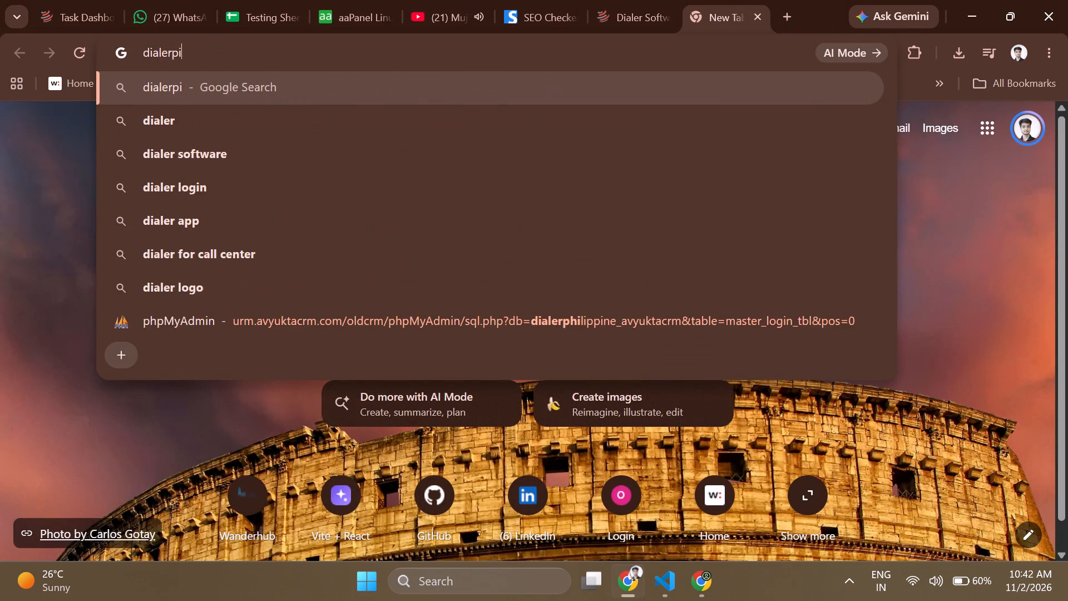
key("BackSpace")
type("un")
key("Return")
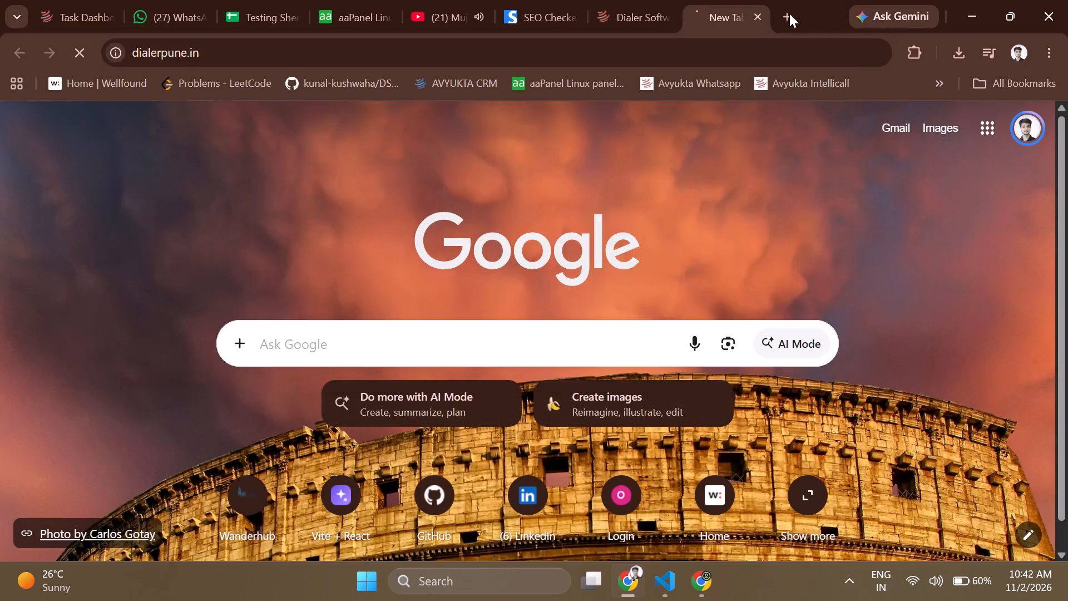
scroll(615, 180, "down", 1)
left_click(586, 134)
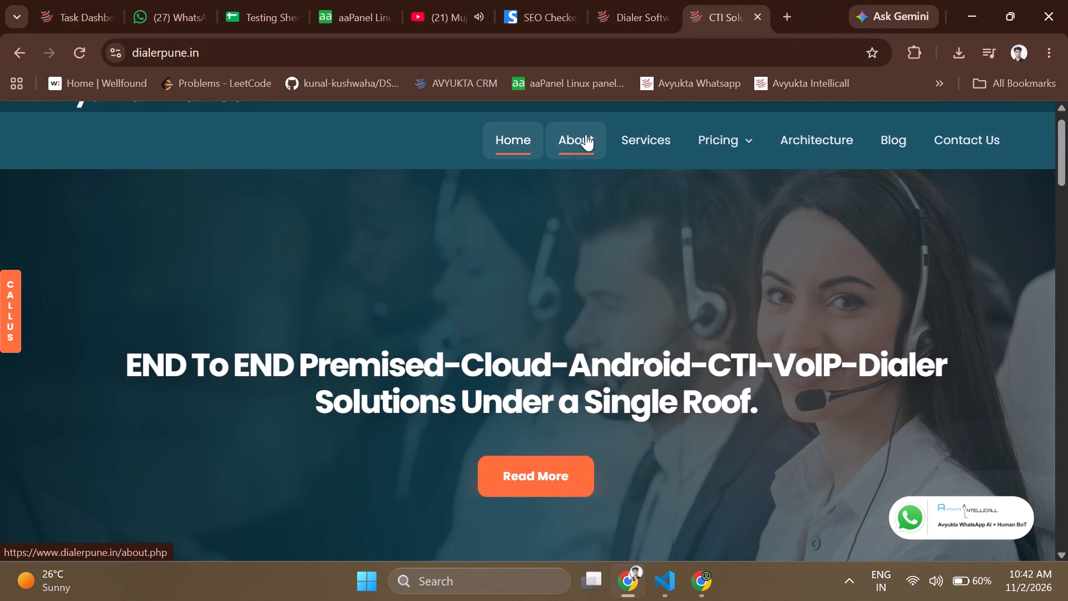
scroll(583, 367, "down", 7)
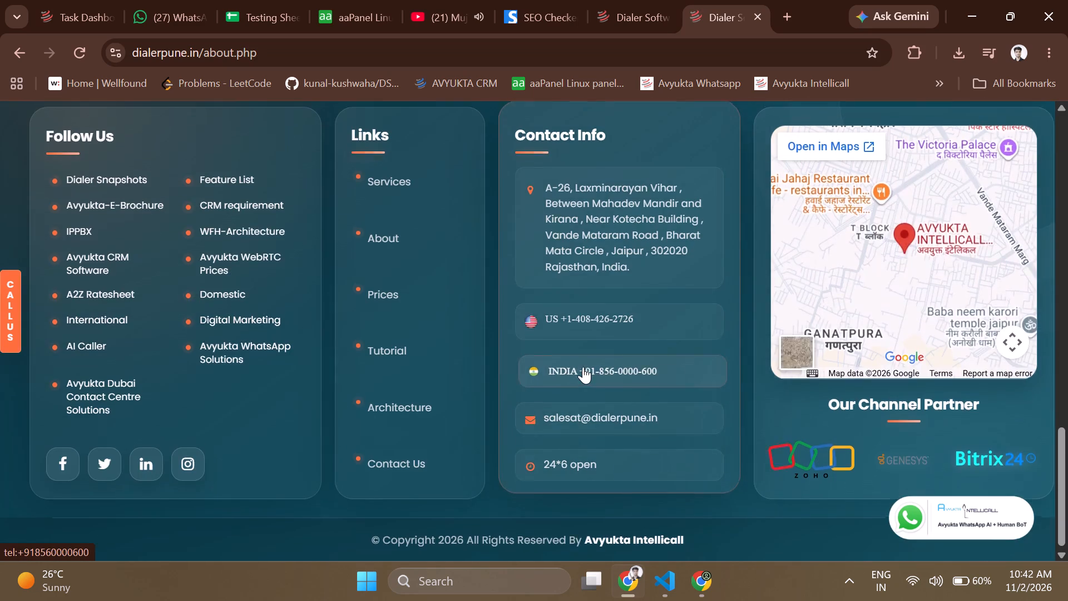
scroll(583, 367, "down", 1)
scroll(583, 367, "up", 4)
Return to the testing About page and recheck its Frequently Asked Questions section and the area below it.
left_click(637, 0)
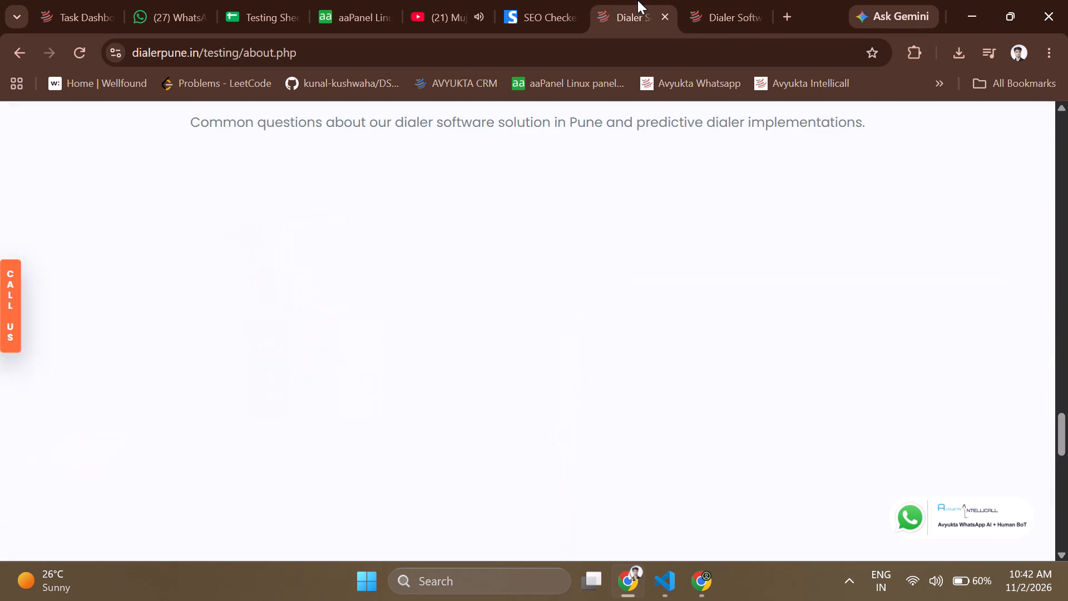
scroll(558, 240, "up", 2)
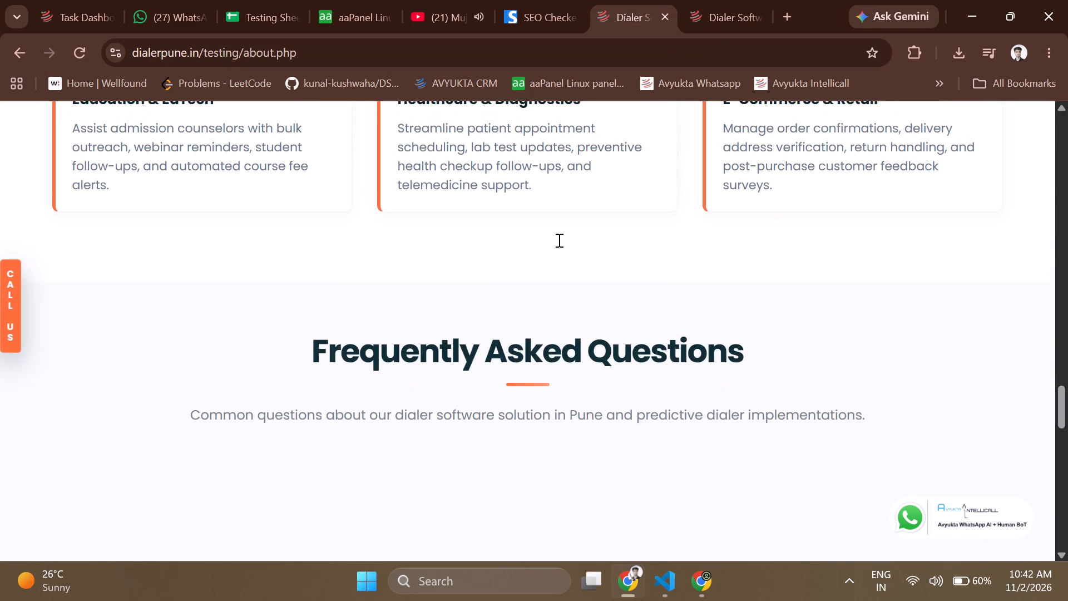
scroll(558, 240, "up", 1)
scroll(558, 240, "down", 2)
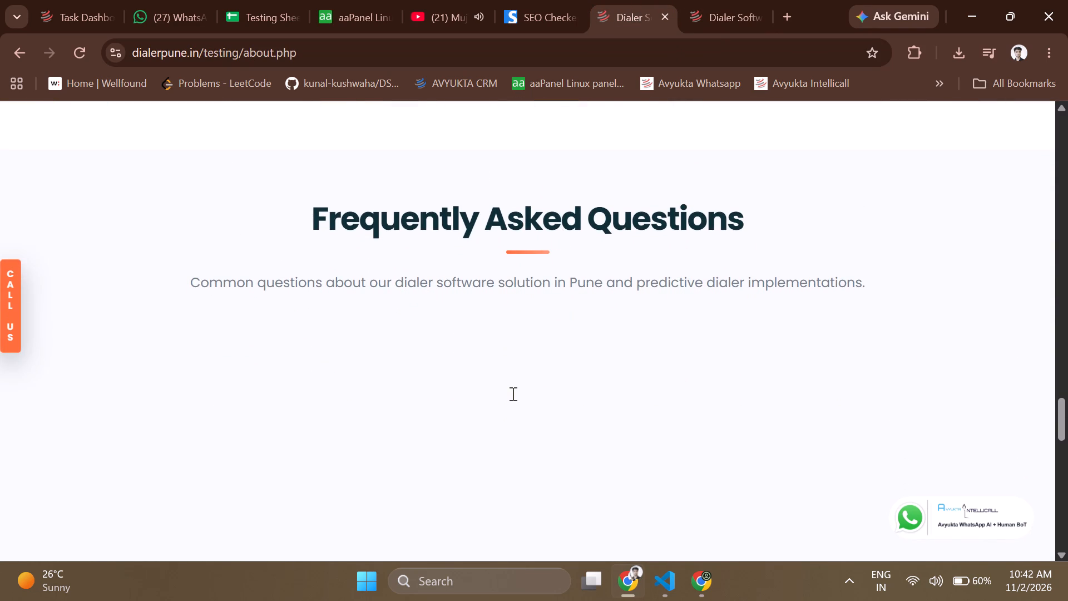
scroll(512, 393, "down", 3)
scroll(512, 393, "up", 1)
scroll(512, 393, "down", 5)
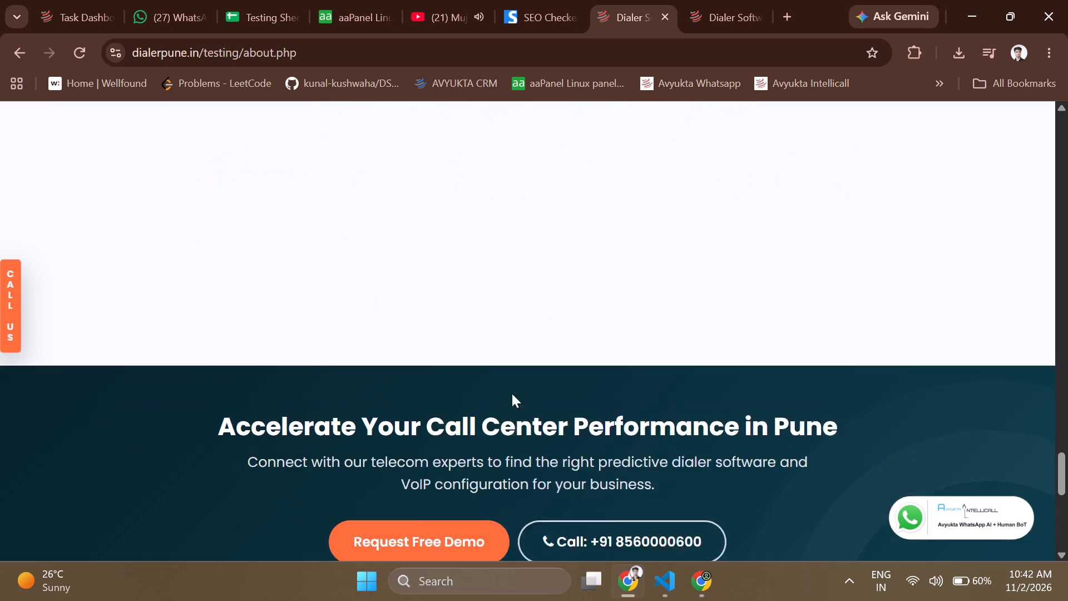
scroll(512, 393, "up", 2)
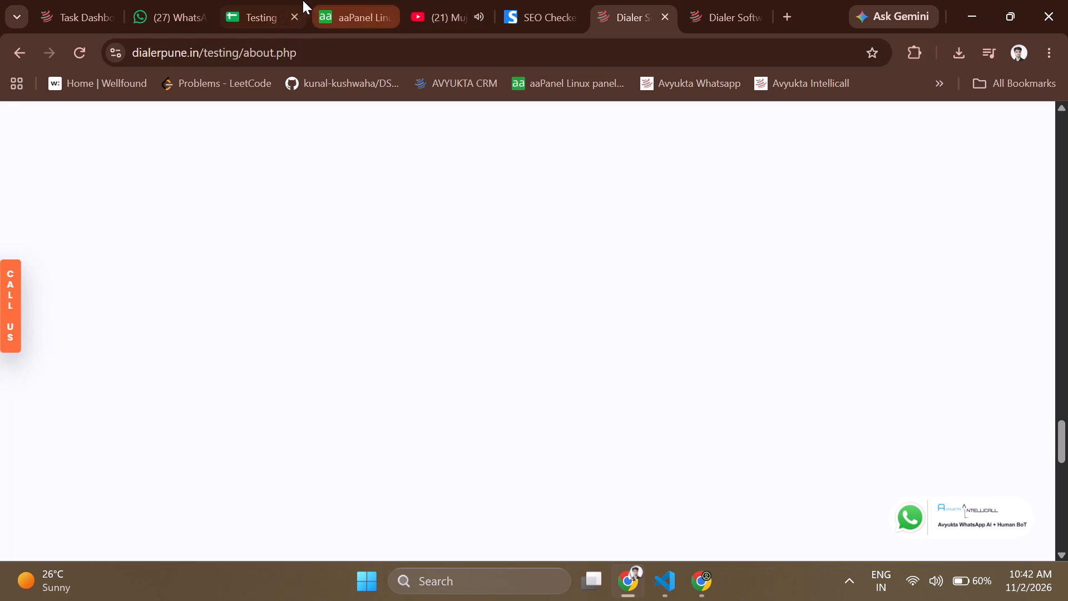
In the Testing Sheet, clear the NOT DONE status in cell E13 of the dialervoip.in row and set its fill to white.
left_click(283, 2)
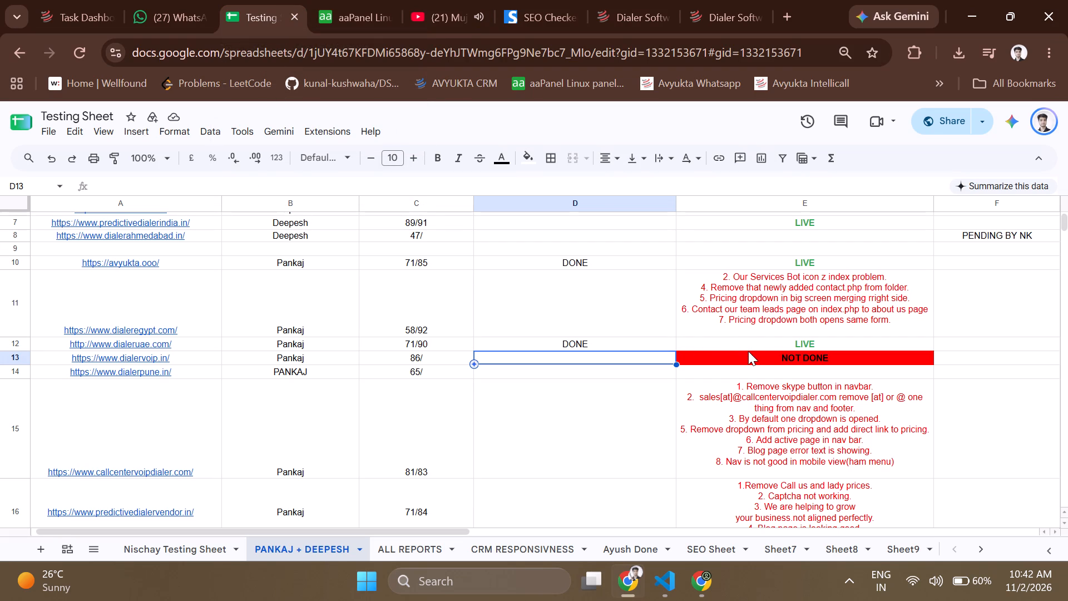
triple_click(807, 356)
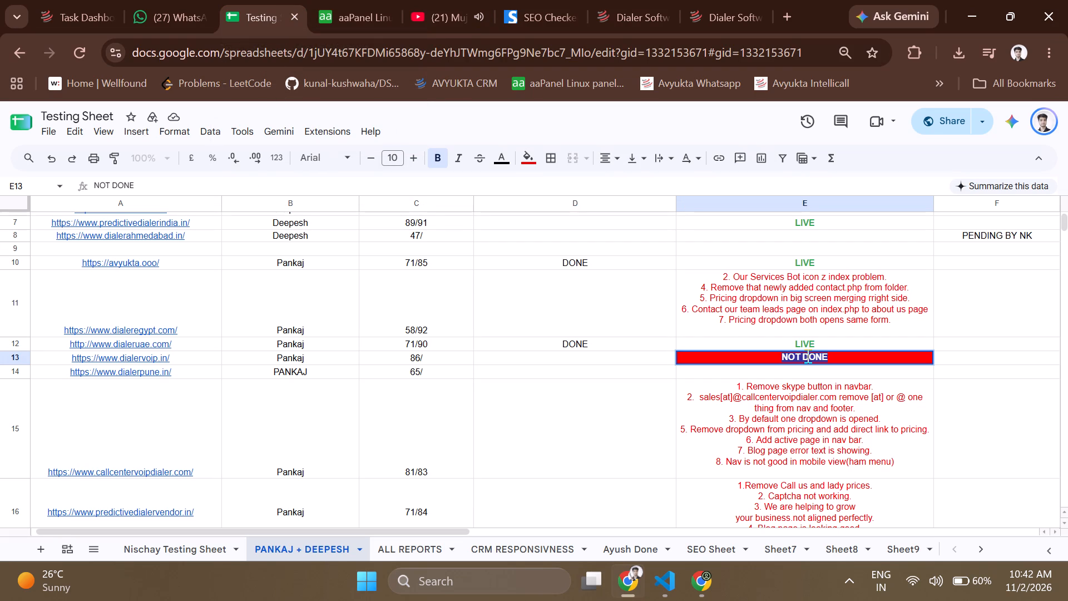
key("BackSpace")
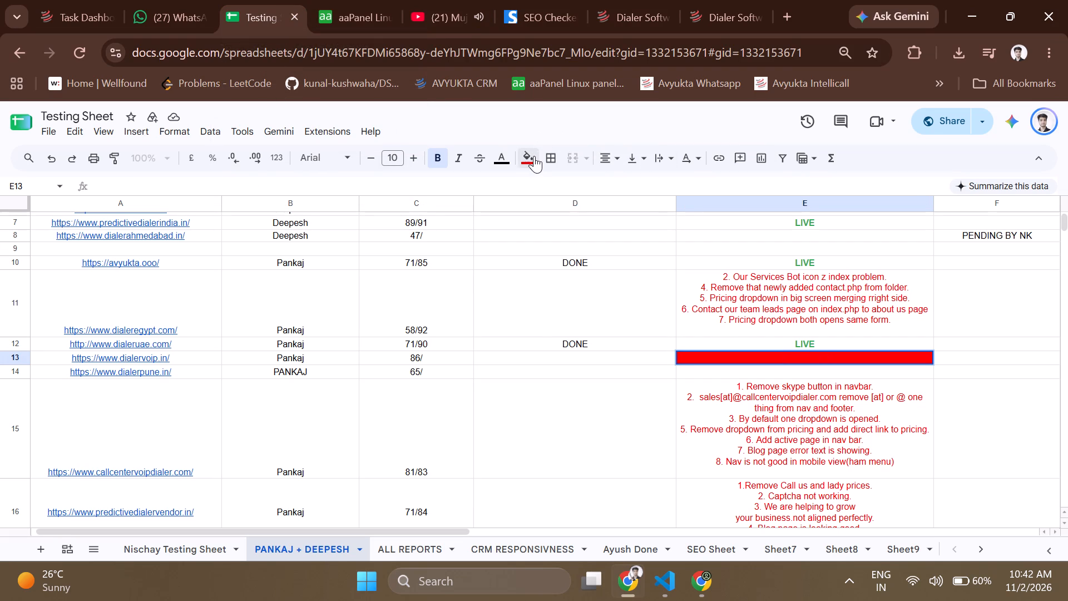
left_click(534, 156)
left_click(665, 209)
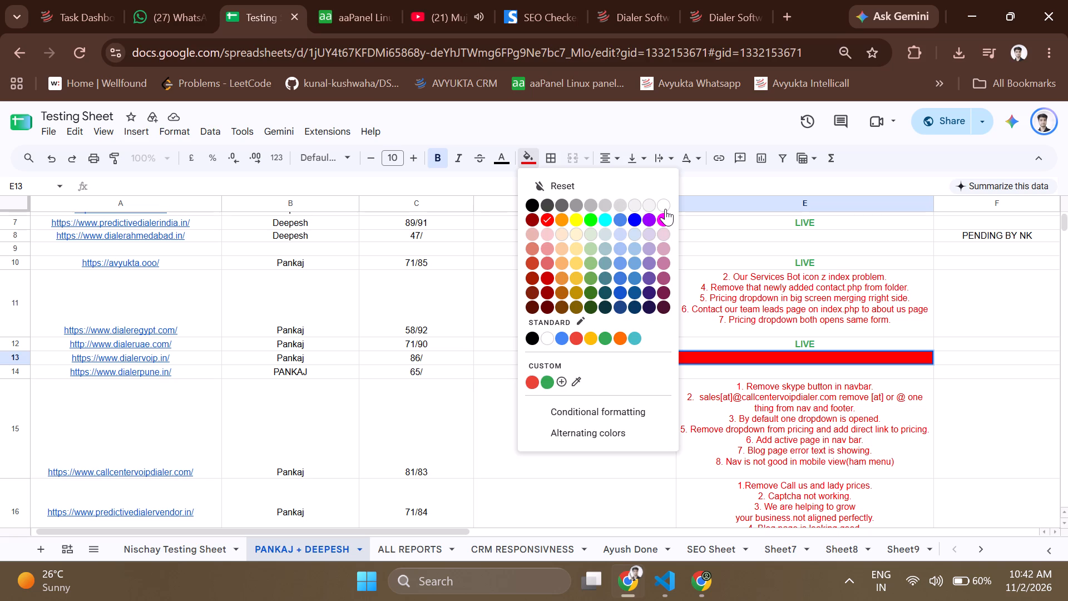
Start a note in cell E13 with "1. ABOUT PAGE".
double_click(810, 358)
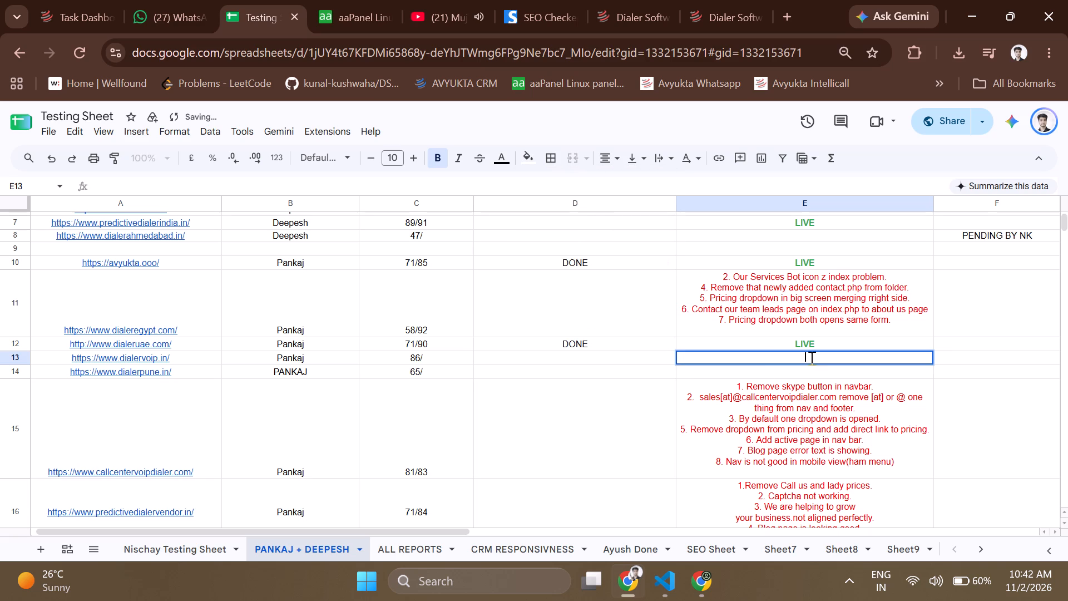
type("1.")
key("space")
type("ABOUT PAGE")
key("space")
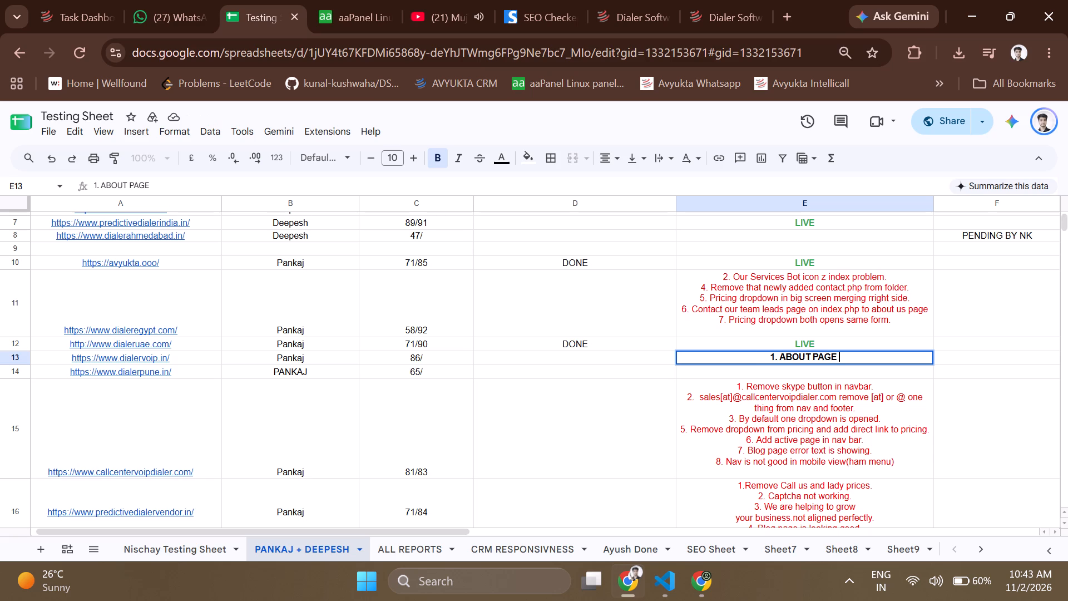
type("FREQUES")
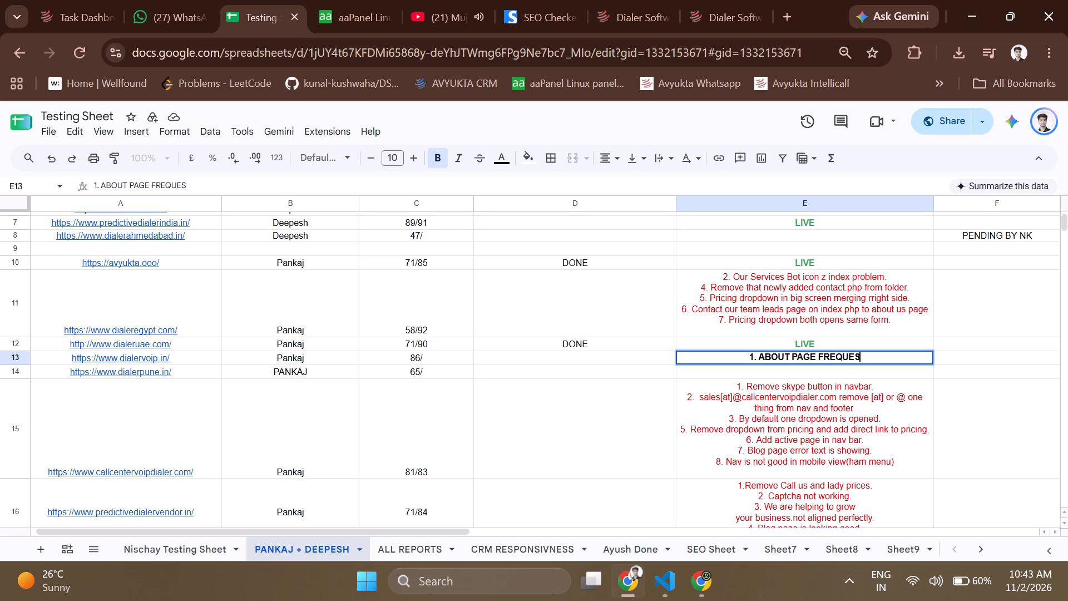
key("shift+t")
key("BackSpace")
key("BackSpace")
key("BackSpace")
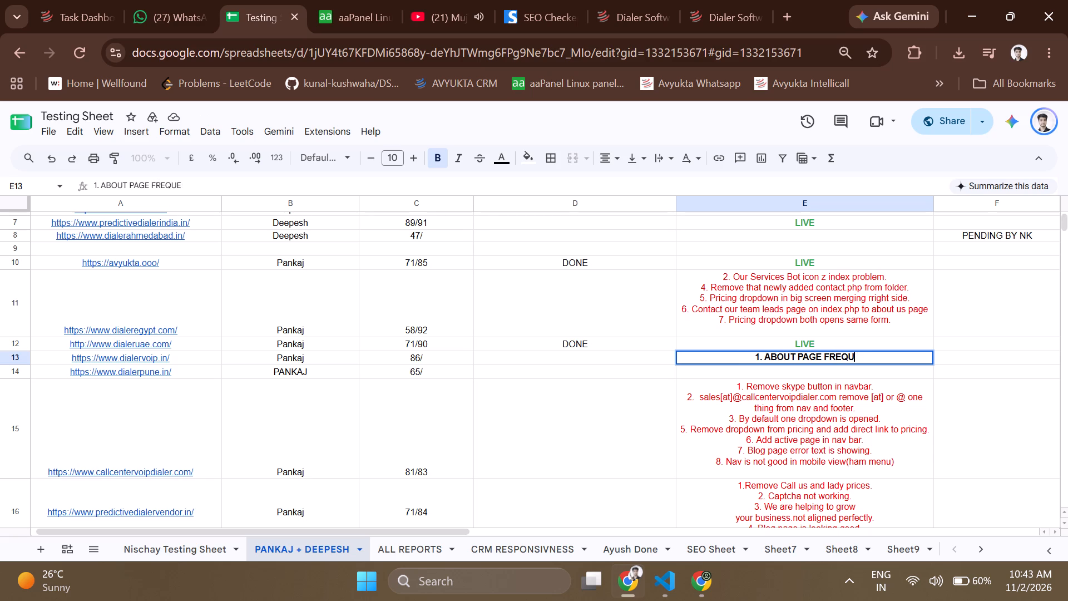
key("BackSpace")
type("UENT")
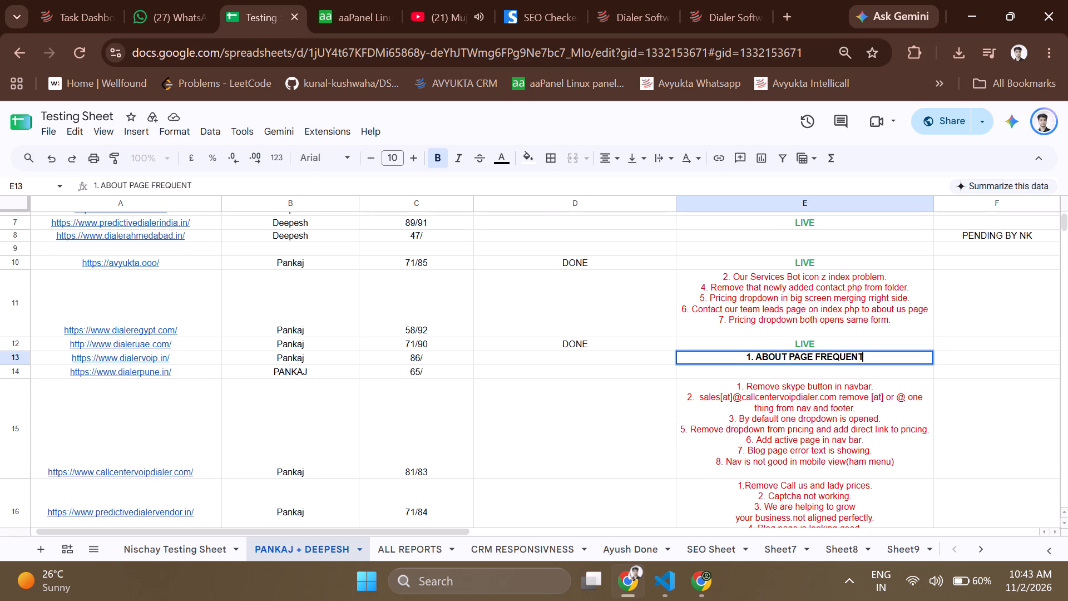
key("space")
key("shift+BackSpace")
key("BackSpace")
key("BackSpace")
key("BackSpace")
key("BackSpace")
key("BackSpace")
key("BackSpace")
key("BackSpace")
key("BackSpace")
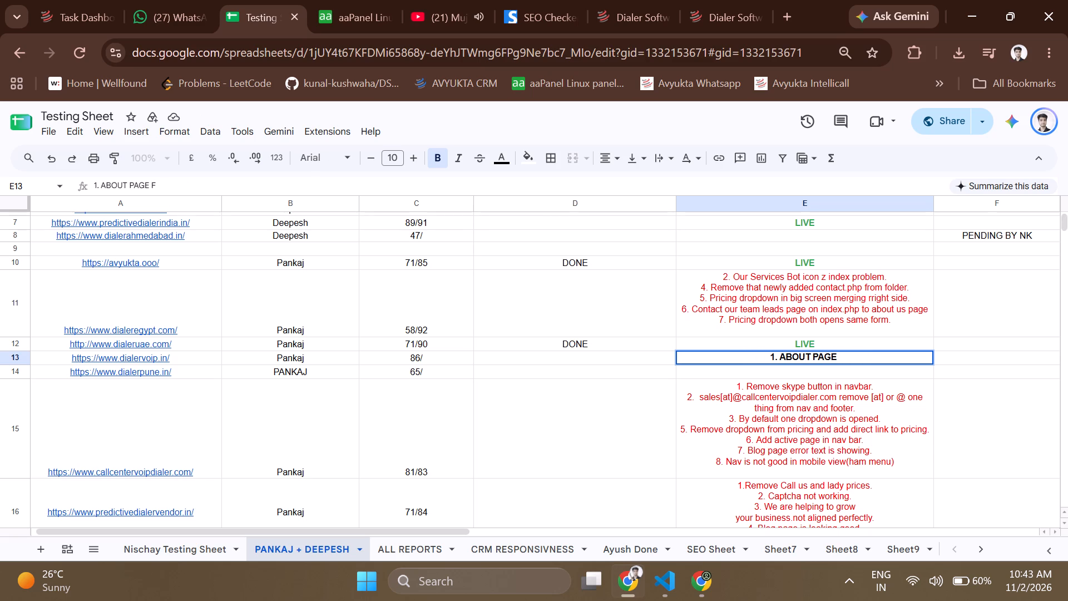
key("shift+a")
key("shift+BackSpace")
Complete the note in cell E13 by adding "FAQs NOT VISIBLE".
type("FA")
type("QUS")
key("shift+BackSpace")
key("BackSpace")
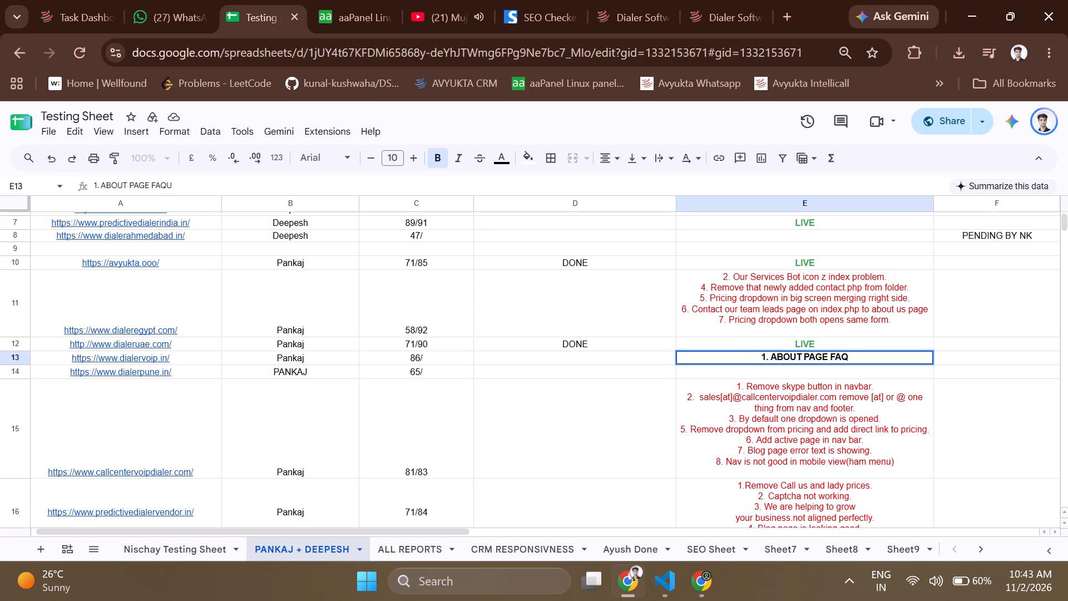
type("s")
key("space")
type("NOT VISIBLE")
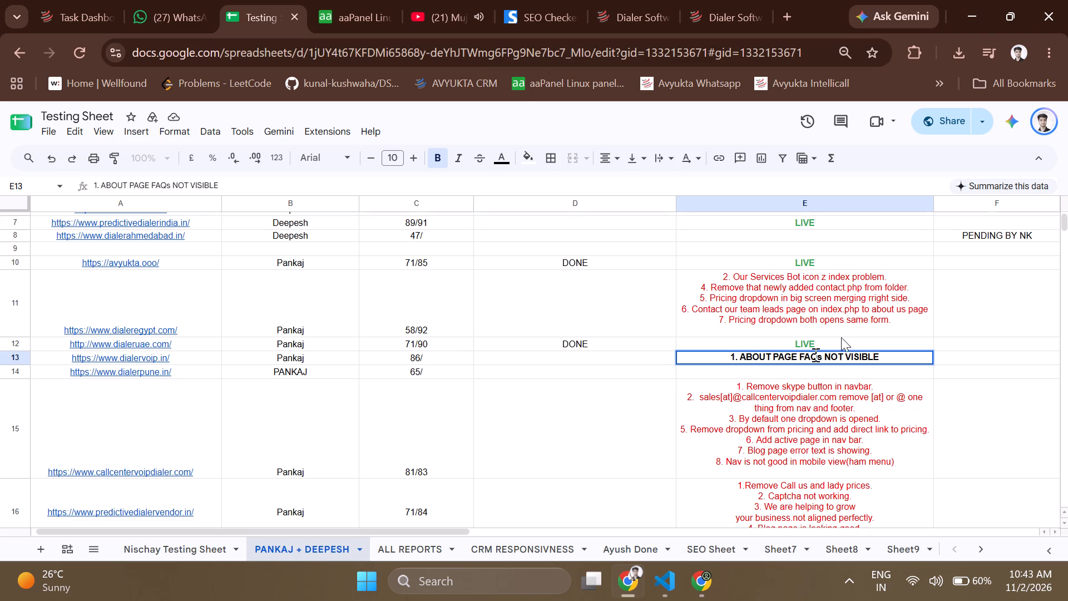
Remove the bold formatting from the entire note in cell E13.
triple_click(823, 359)
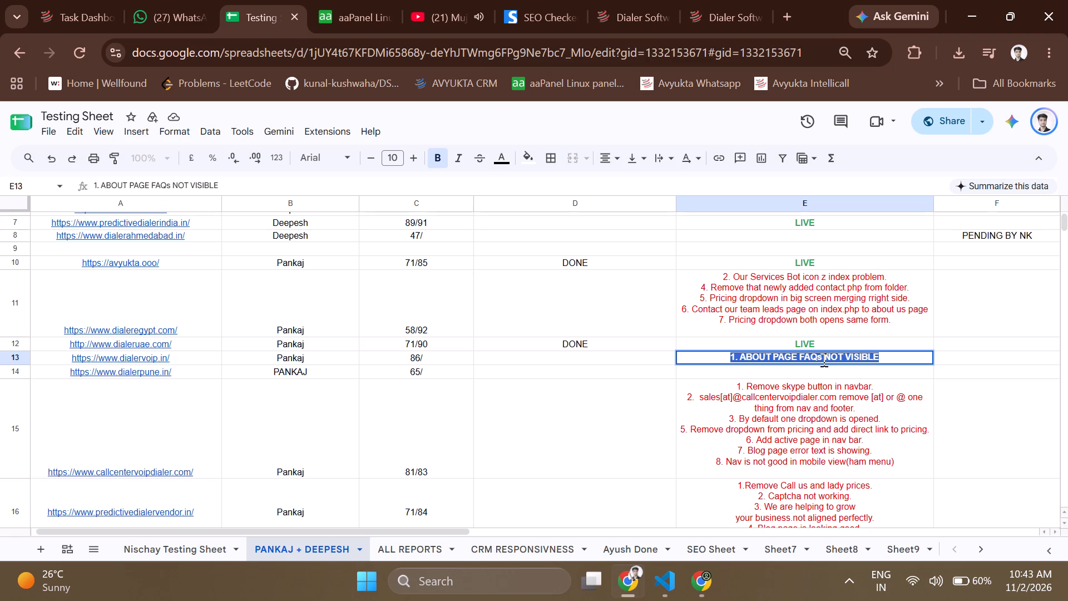
left_click(433, 152)
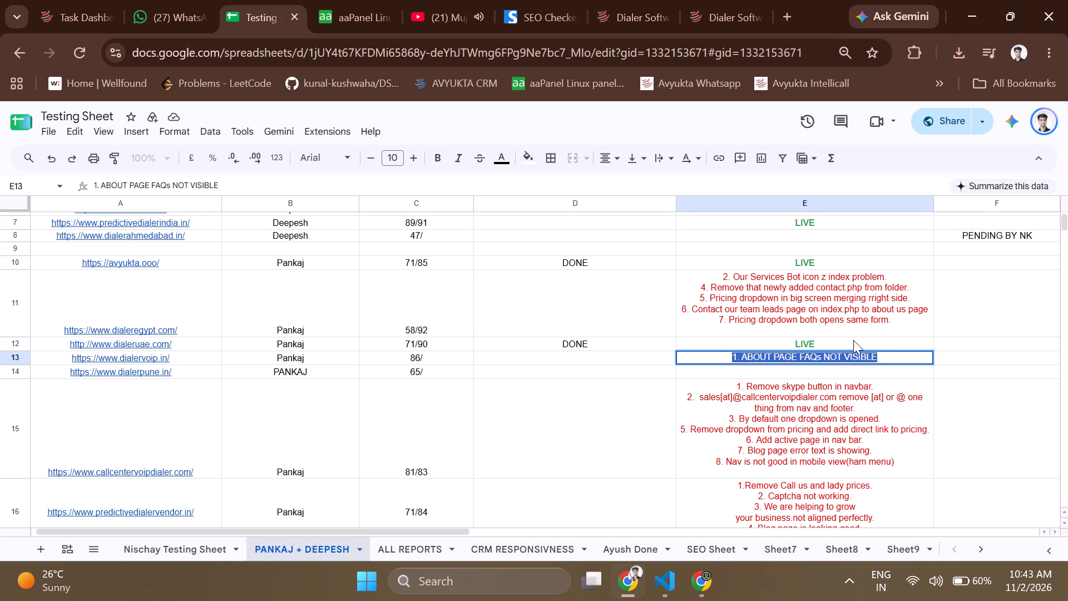
Start a second line numbered "2." in the cell E13 note.
left_click(882, 356)
key("ctrl+Return")
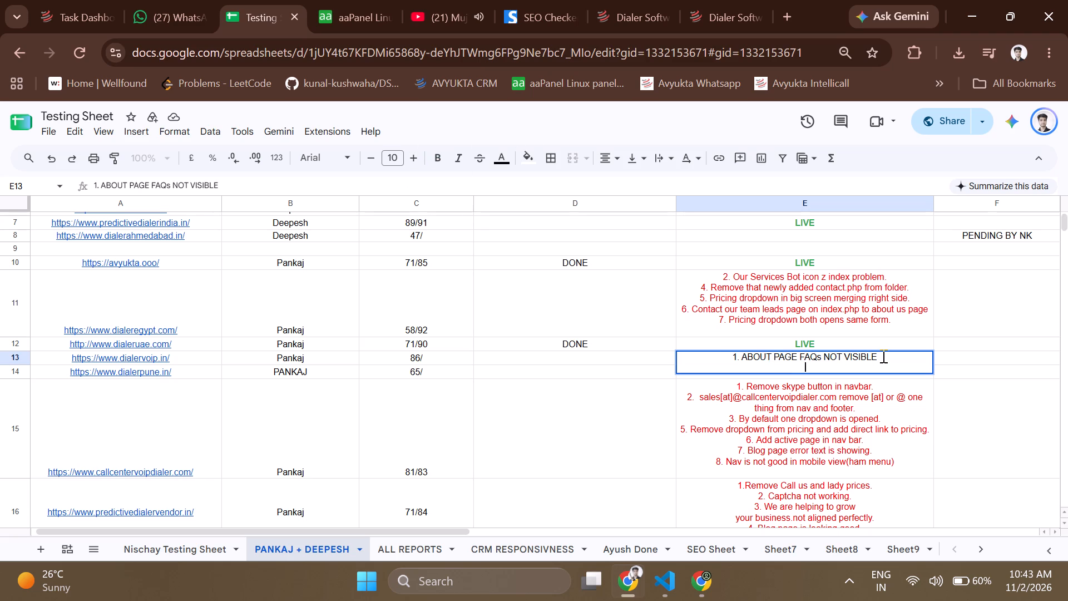
type("2.")
key("space")
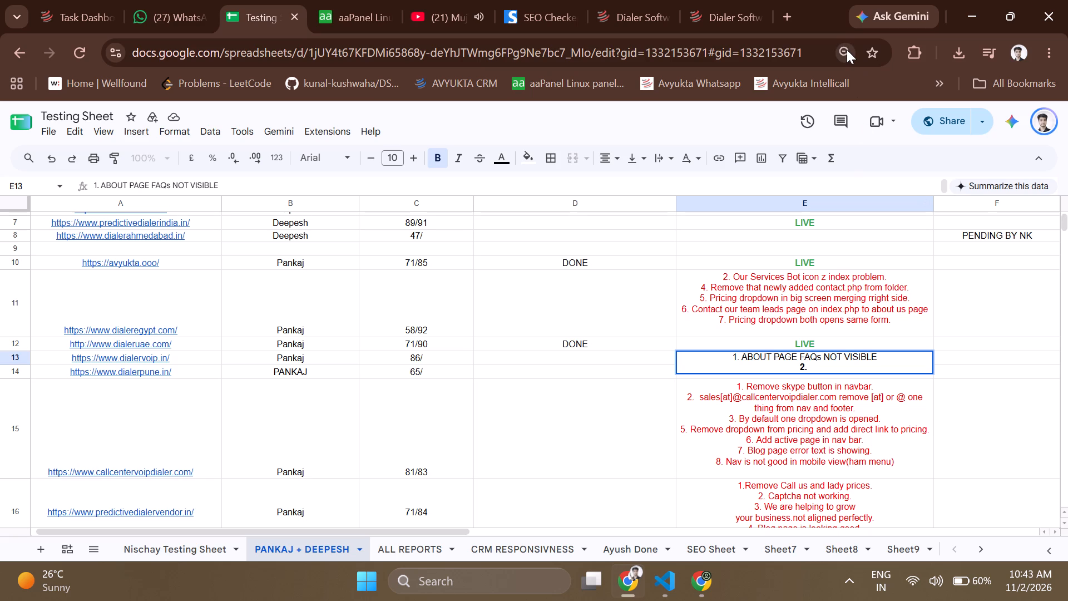
Look over the About page and the Services page of dialerpune.in/testing down to their lower sections.
left_click(720, 0)
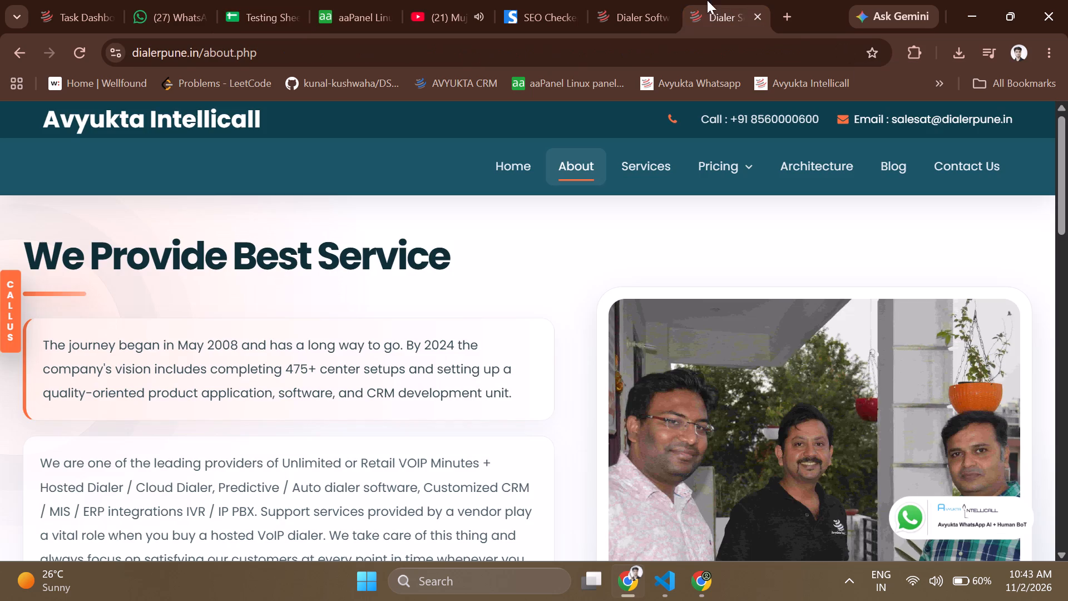
left_click(661, 1)
scroll(538, 204, "right", 1)
scroll(538, 204, "down", 5)
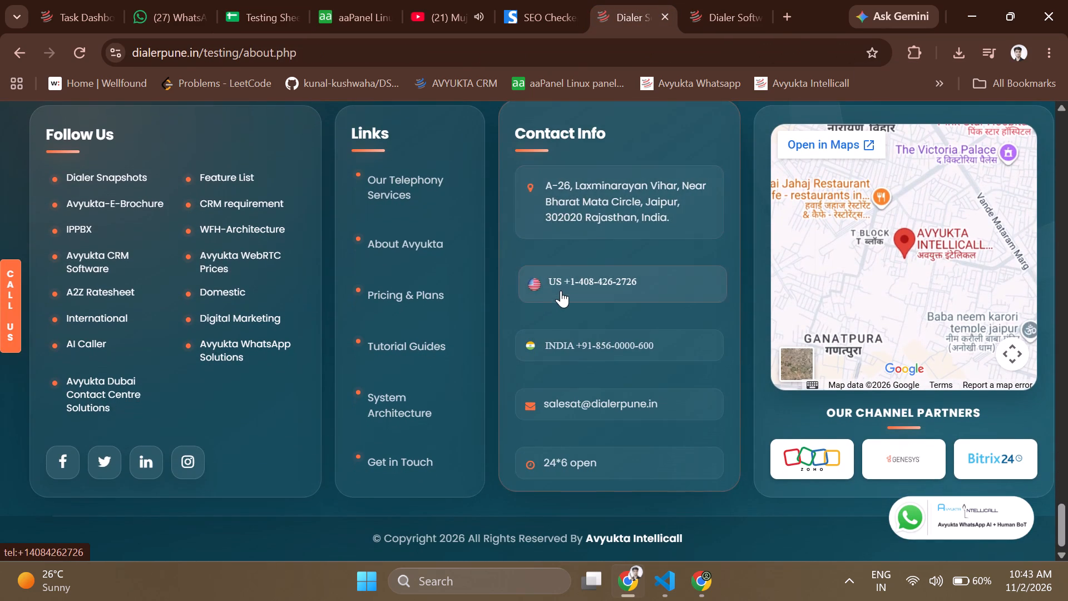
scroll(564, 282, "up", 20)
scroll(564, 282, "up", 14)
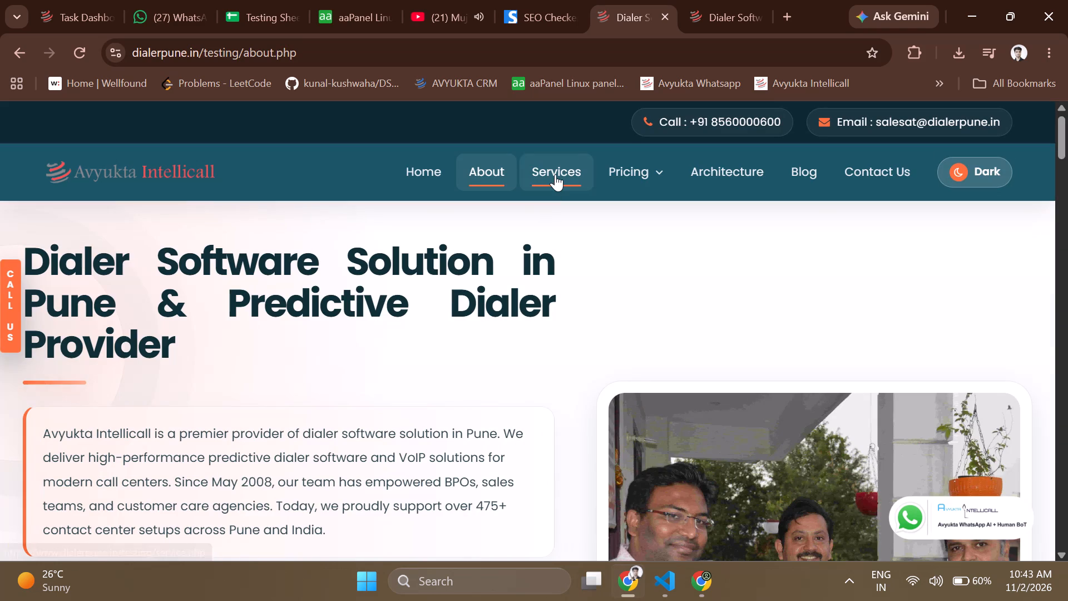
left_click(555, 174)
scroll(546, 381, "down", 4)
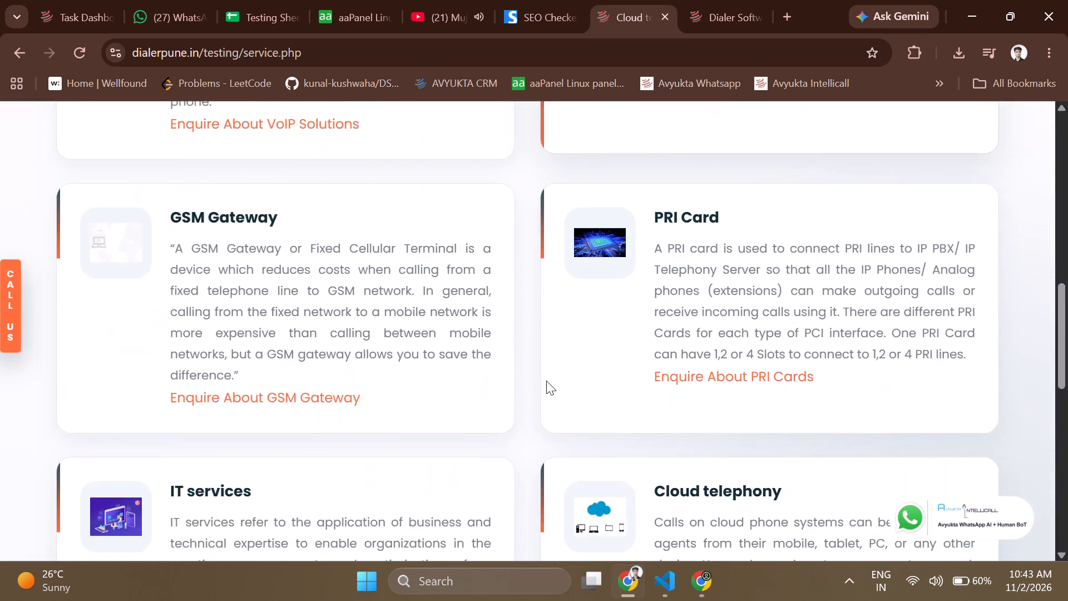
scroll(546, 381, "down", 4)
scroll(546, 381, "up", 9)
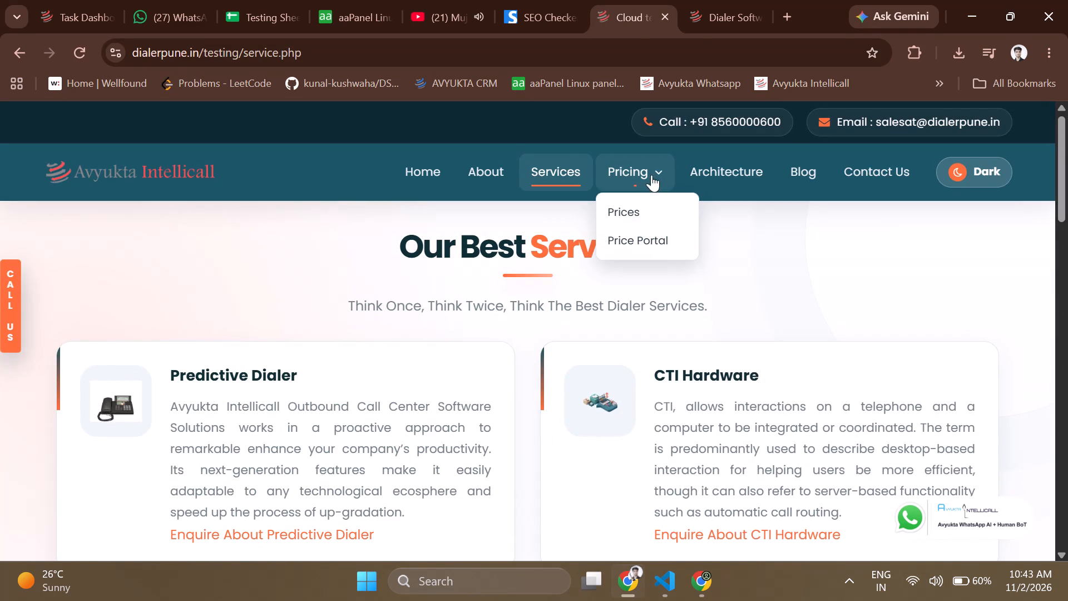
Check the testing site's Prices page and its Price Portal enquiry form, then close the form.
left_click(639, 212)
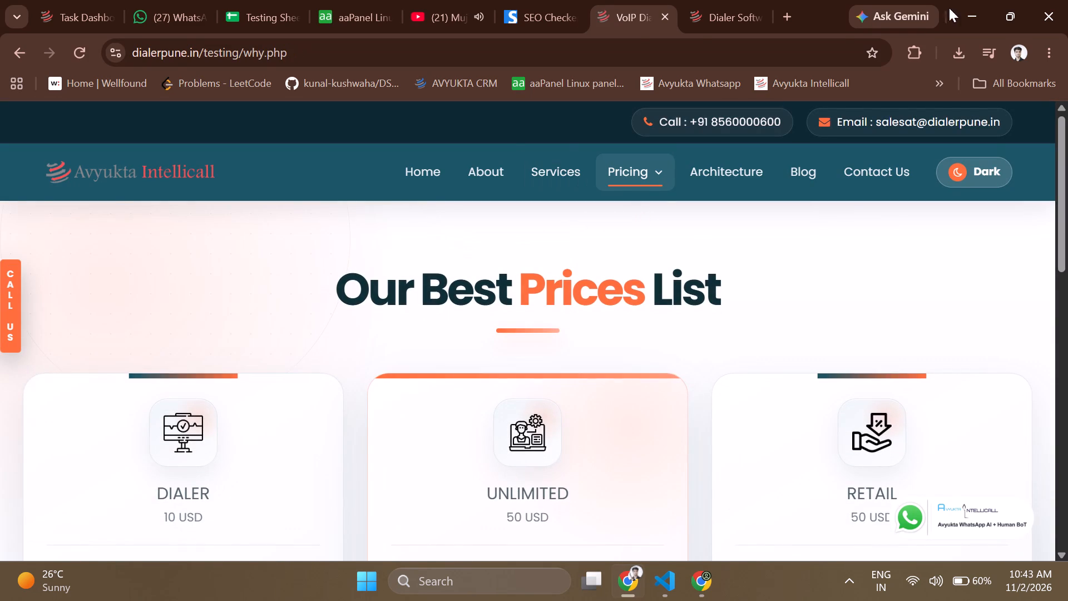
left_click(1059, 66)
left_click(1059, 66)
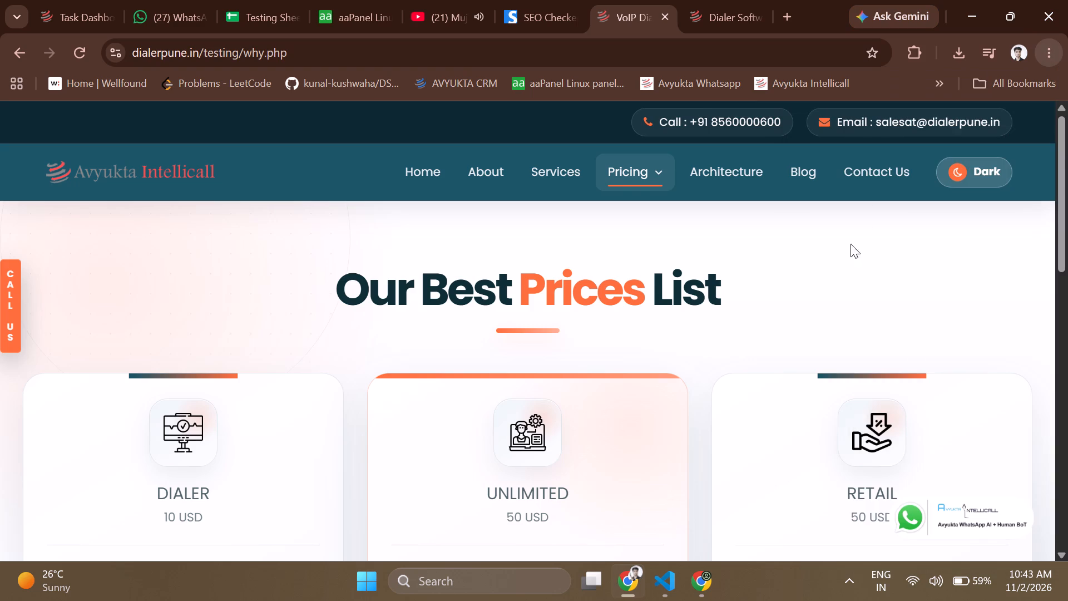
scroll(758, 346, "down", 2)
scroll(858, 353, "down", 2)
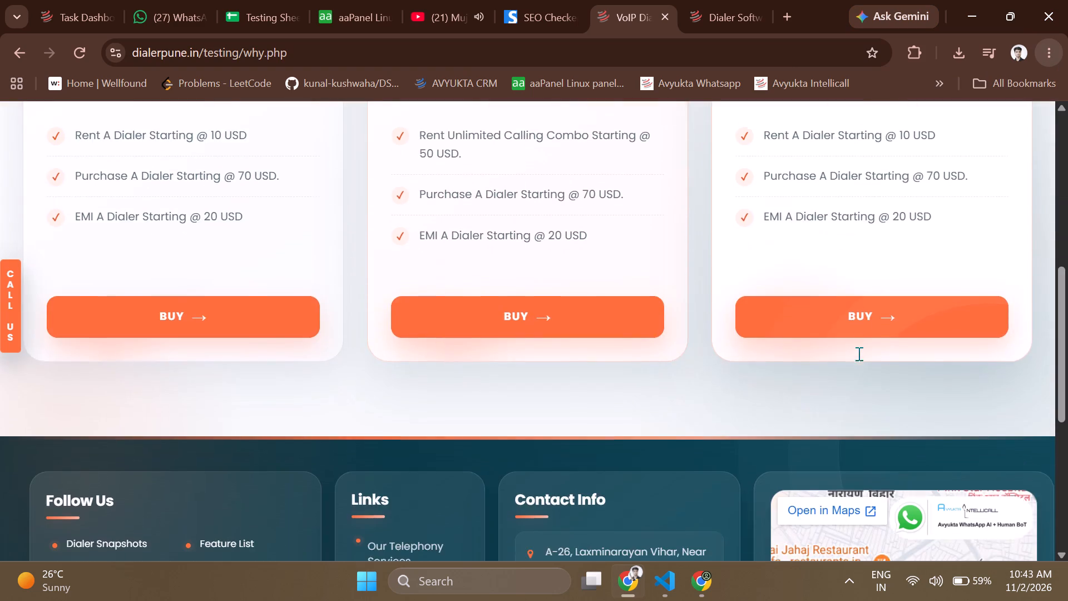
scroll(858, 353, "down", 7)
scroll(858, 353, "up", 11)
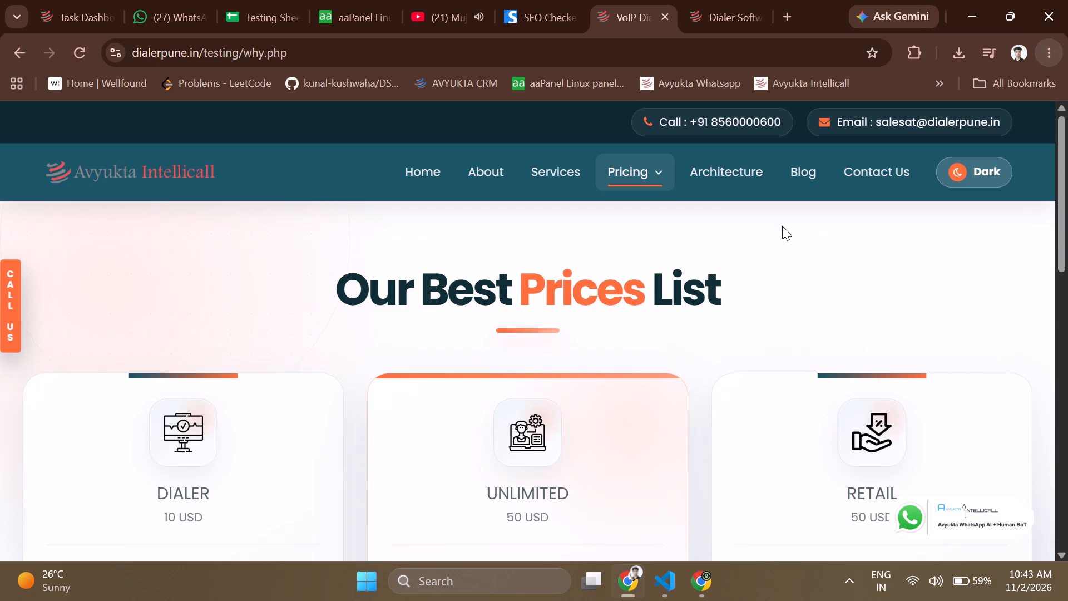
left_click(637, 243)
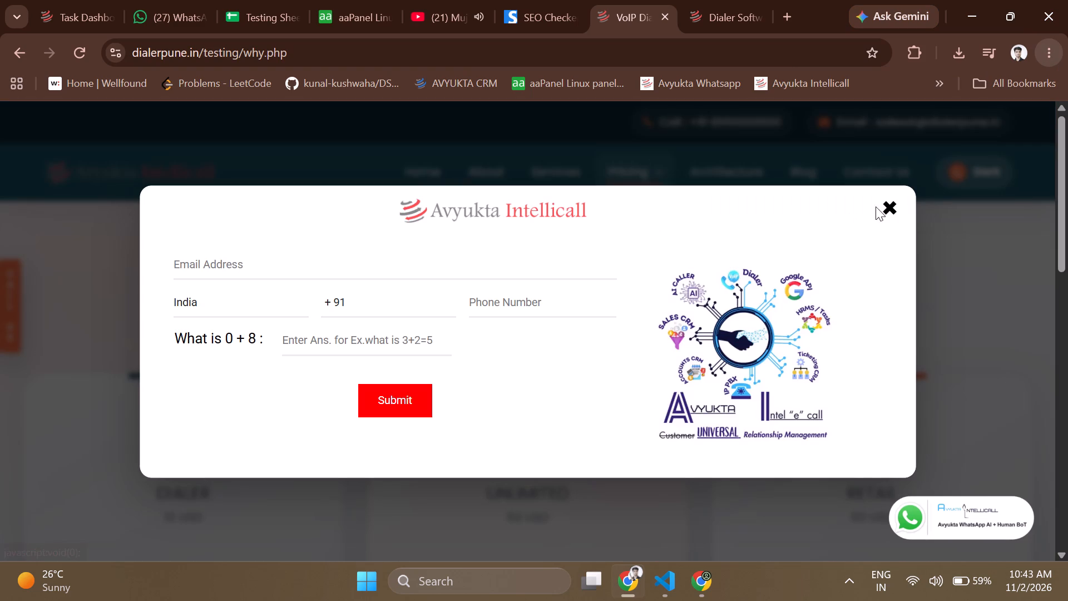
left_click(898, 210)
Examine the testing site's Architecture page and its Blog page, including the article cards.
left_click(732, 172)
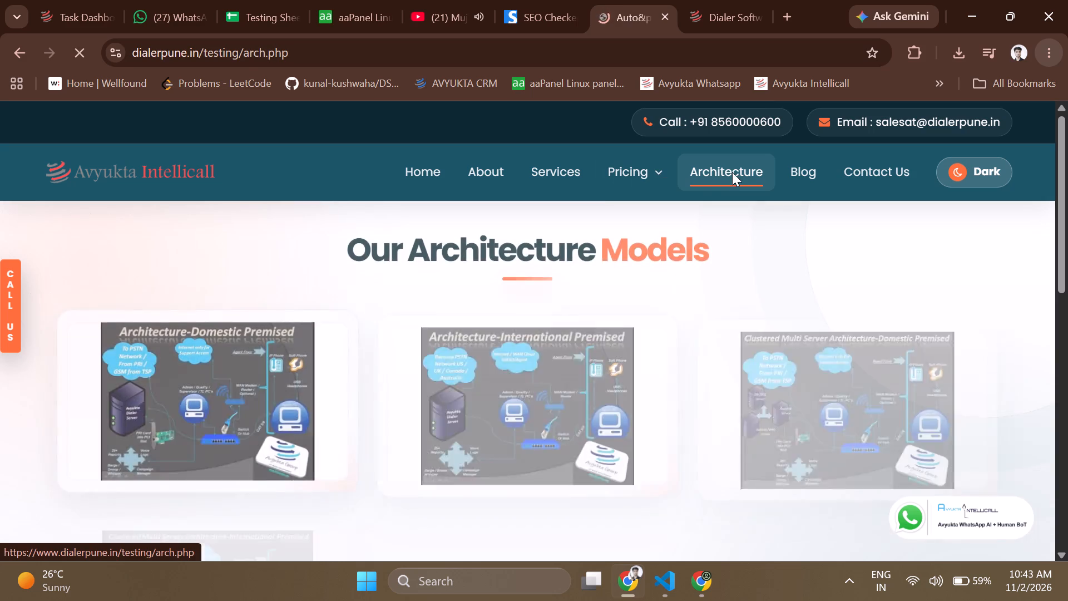
scroll(554, 323, "down", 6)
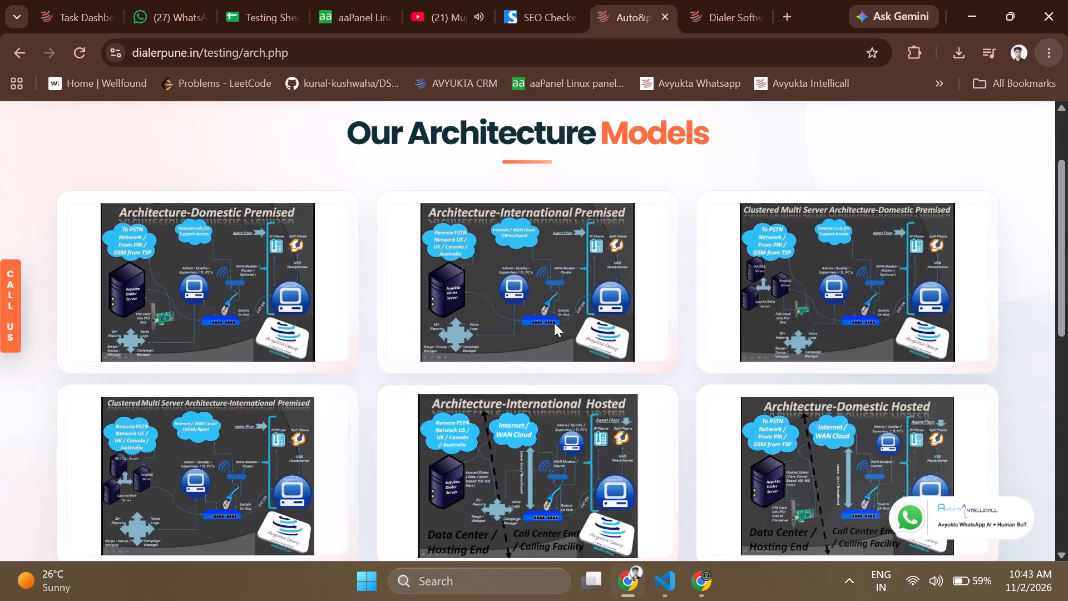
left_click(799, 189)
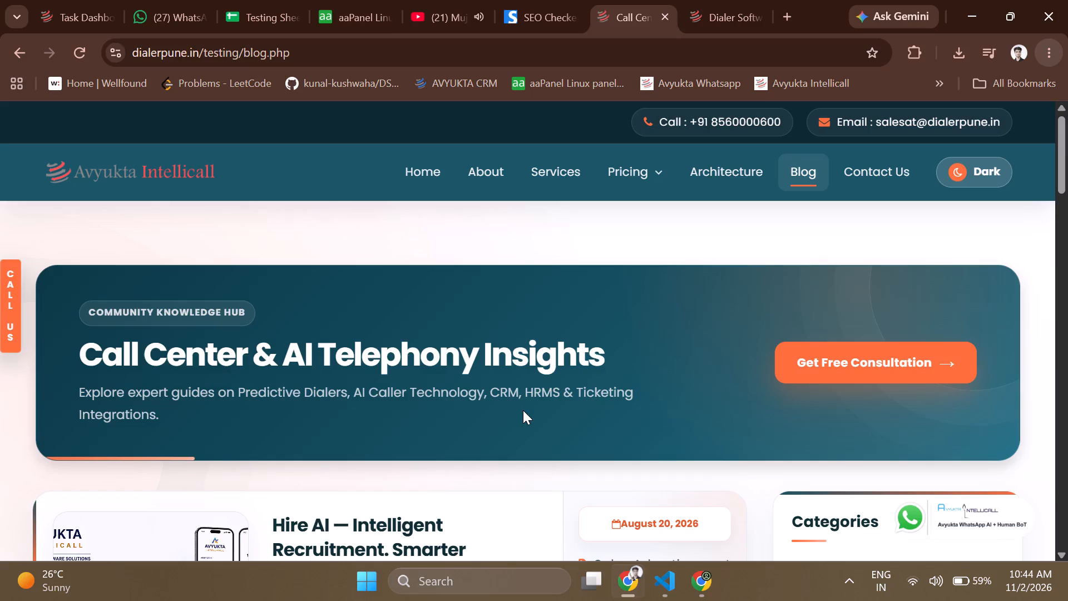
scroll(523, 410, "down", 2)
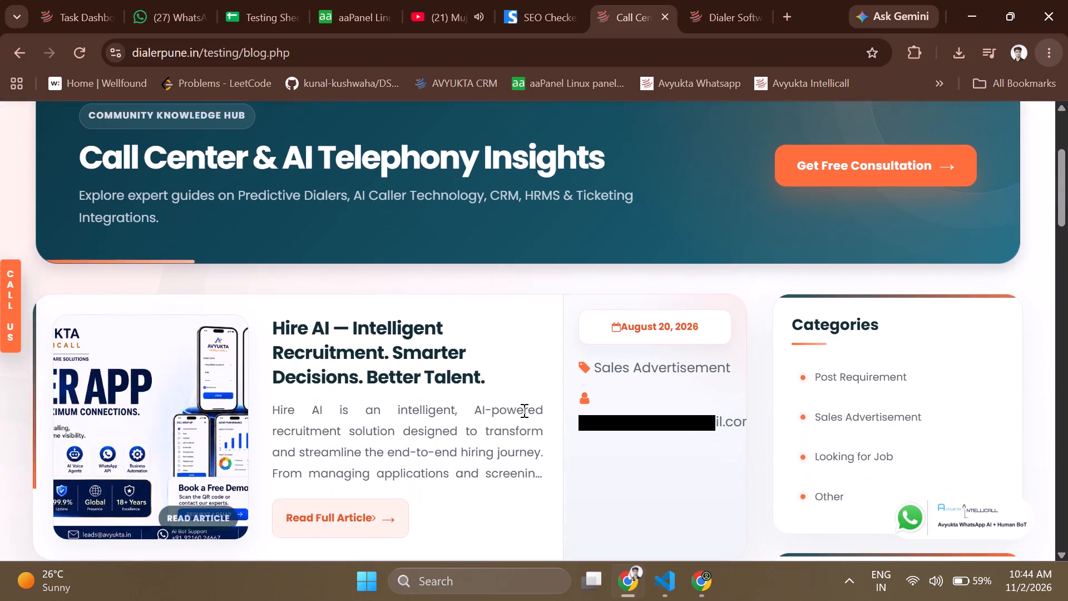
scroll(523, 410, "down", 3)
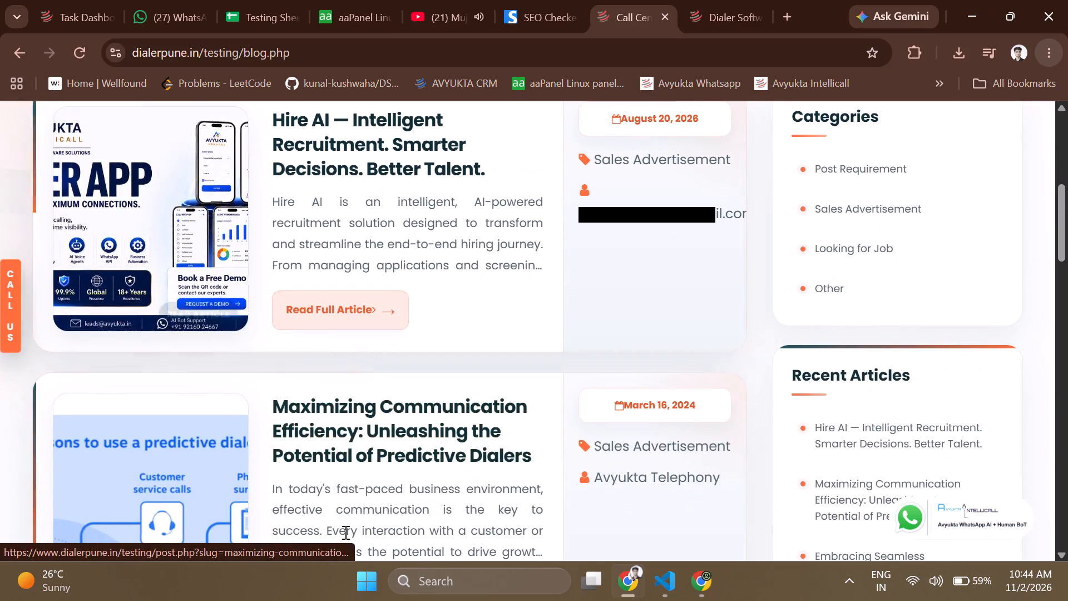
scroll(714, 225, "up", 1)
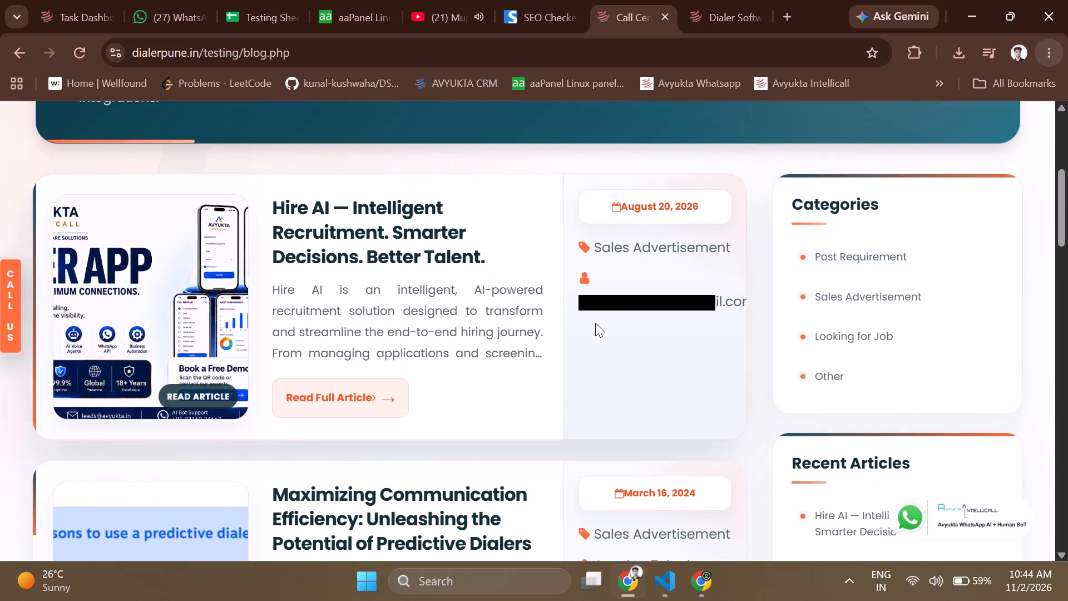
scroll(595, 323, "down", 3)
scroll(595, 323, "right", 1)
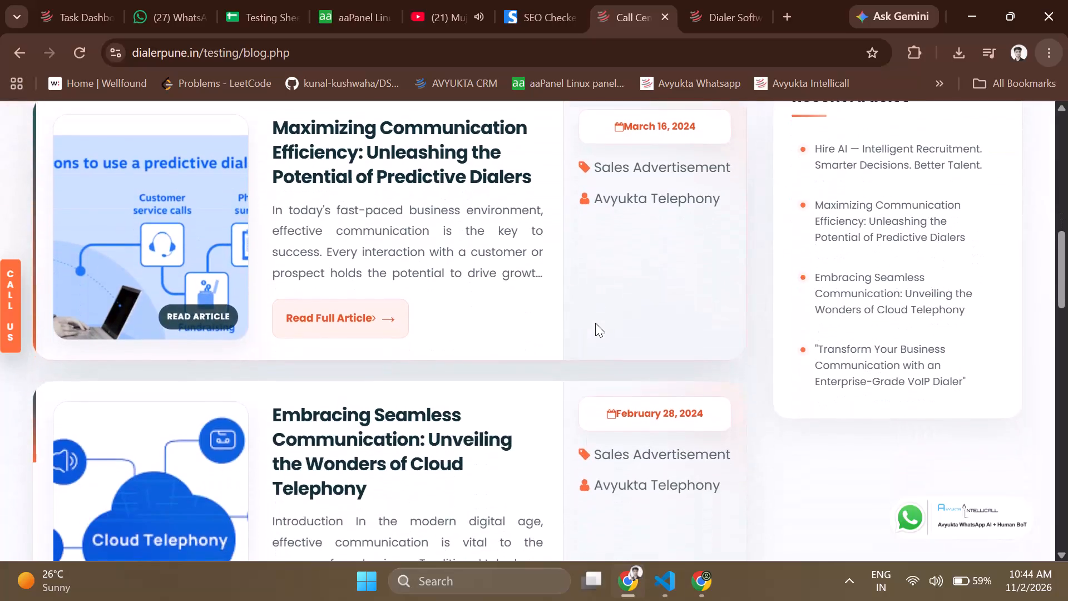
scroll(595, 323, "right", 1)
scroll(595, 323, "up", 5)
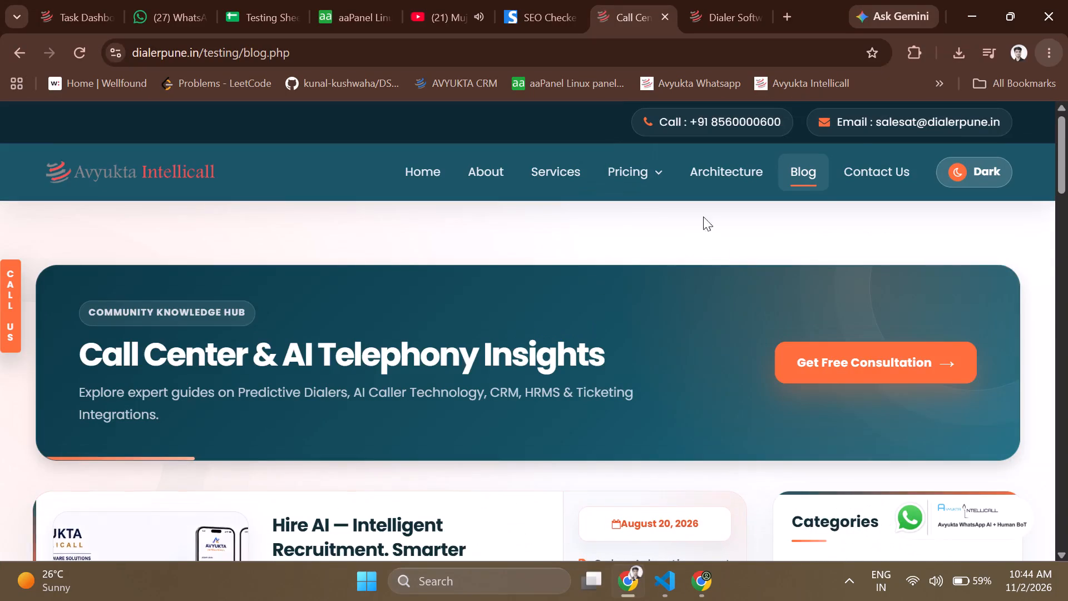
Check the testing site's Contact Us form and close it.
left_click(876, 180)
left_click(895, 221)
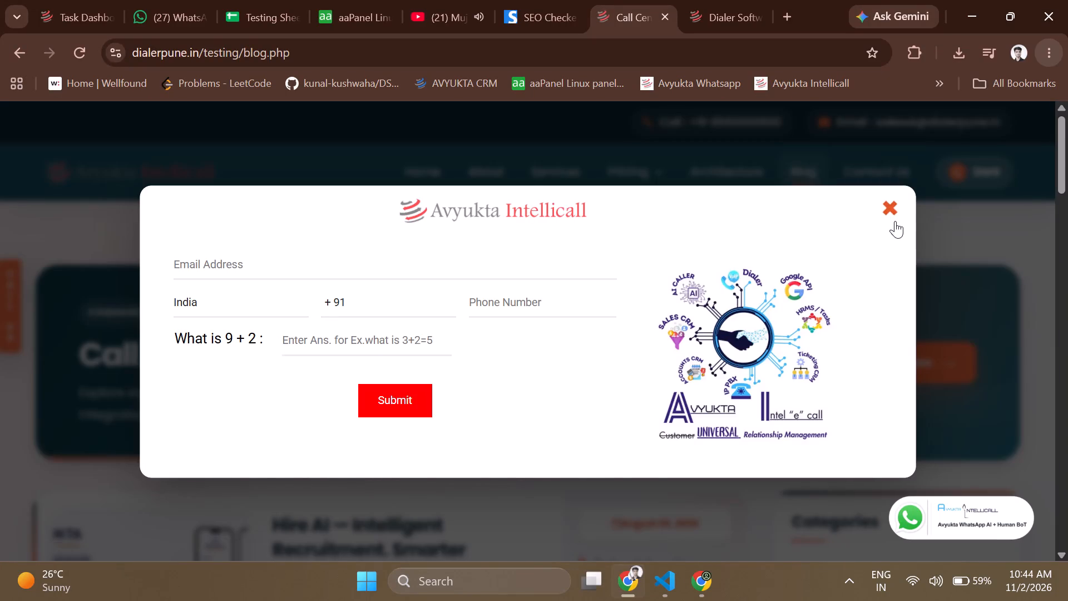
Switch the testing site to the dark theme and examine its About page.
left_click(998, 156)
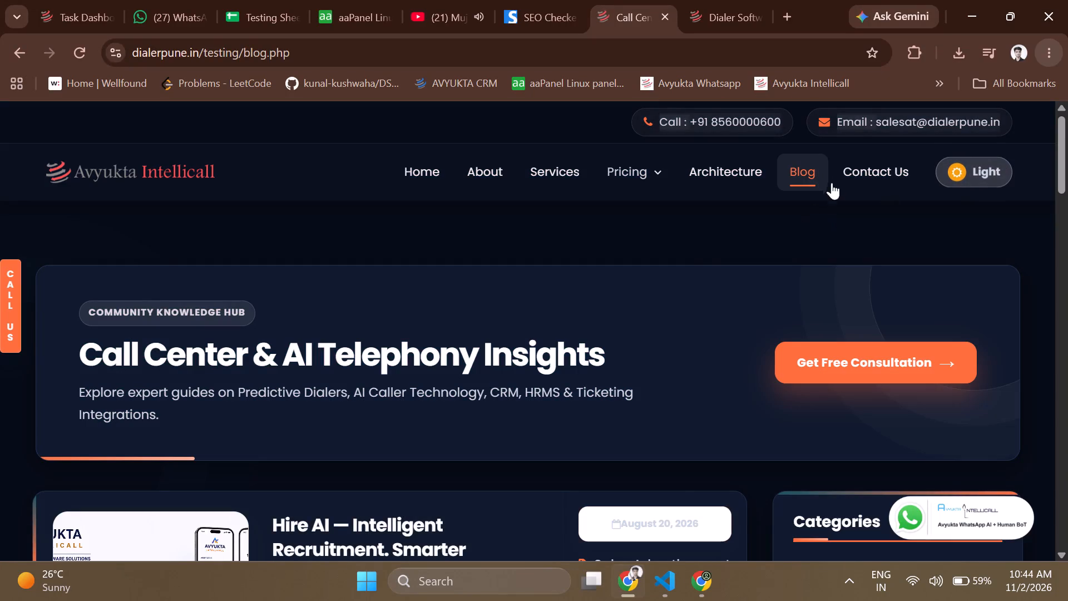
left_click(505, 172)
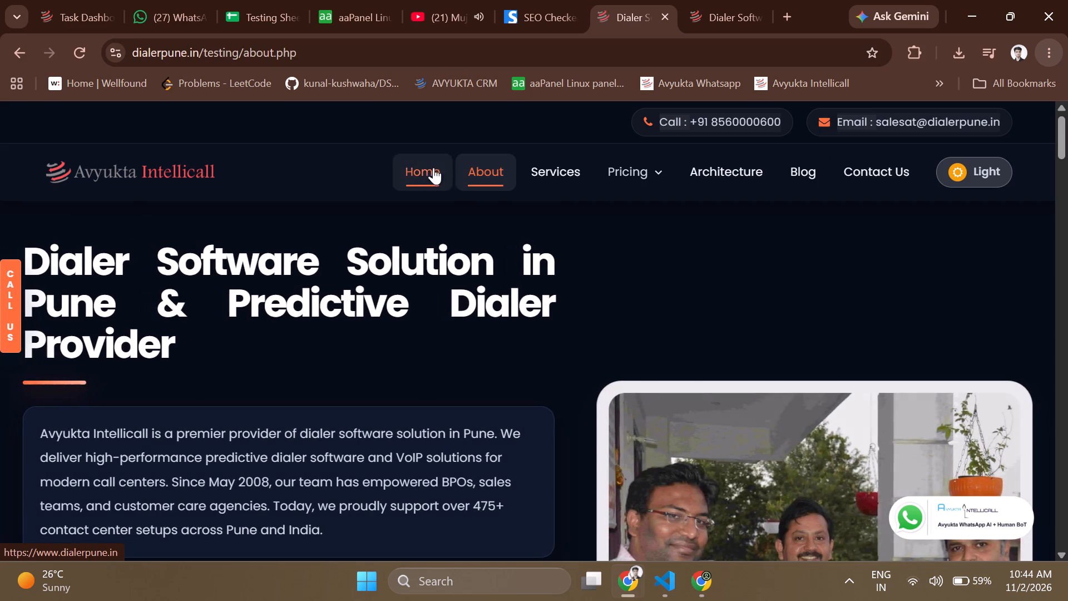
scroll(402, 321, "down", 10)
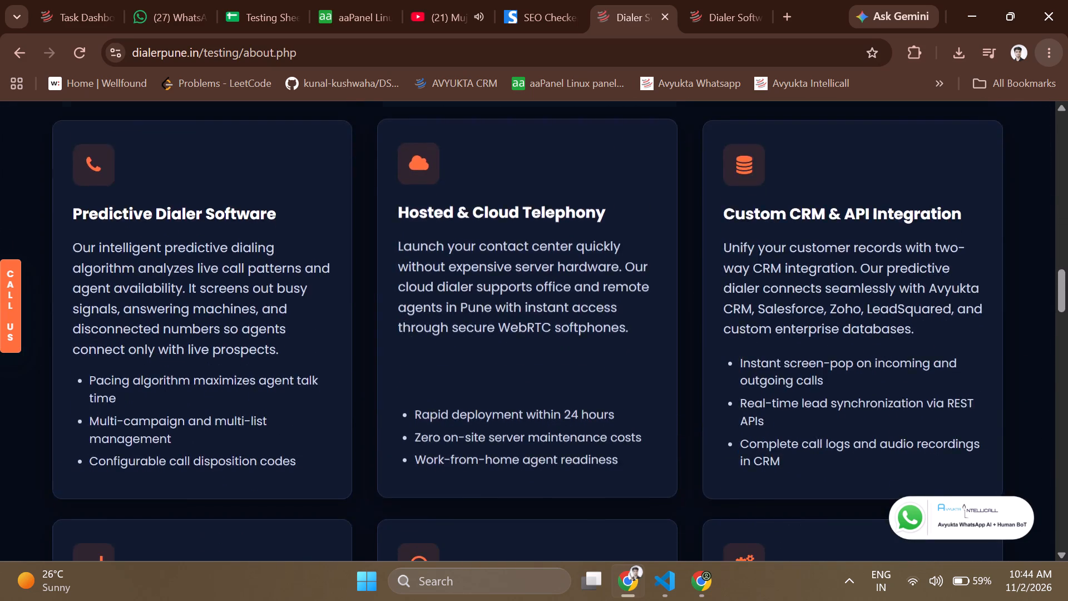
scroll(402, 321, "down", 6)
scroll(402, 321, "up", 18)
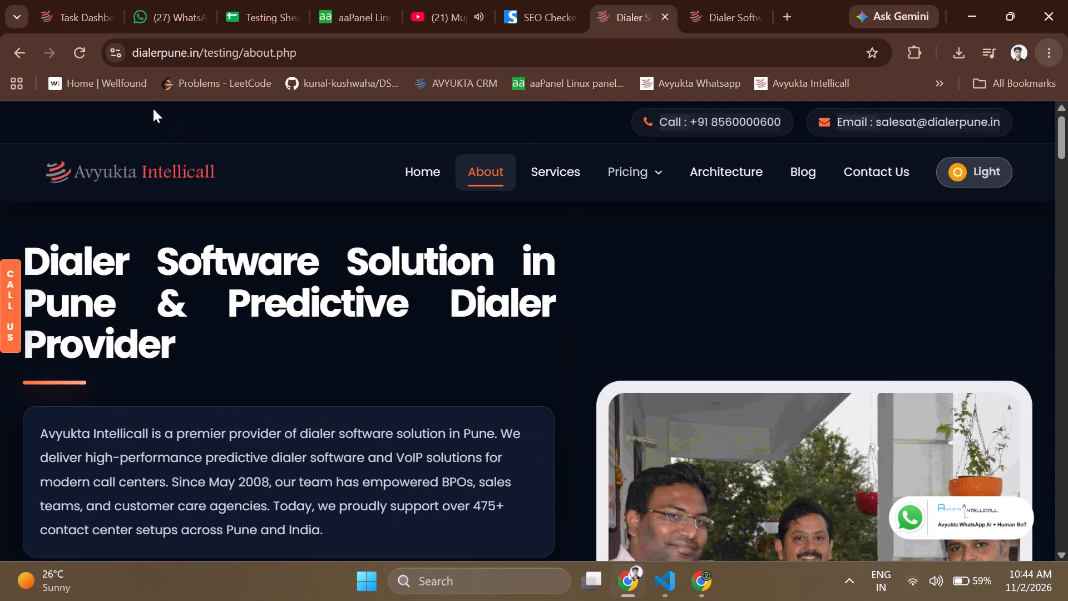
Go to the home page at dialerpune.in/testing/ and look it over in the dark theme.
left_click_drag(310, 51, 252, 56)
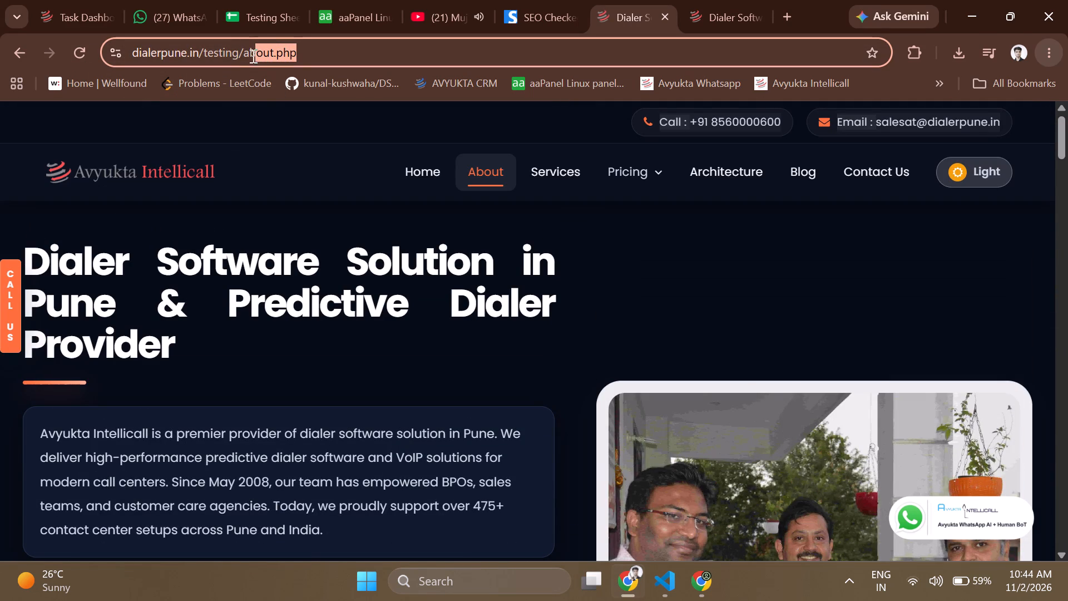
left_click_drag(252, 56, 243, 58)
key("BackSpace")
key("Return")
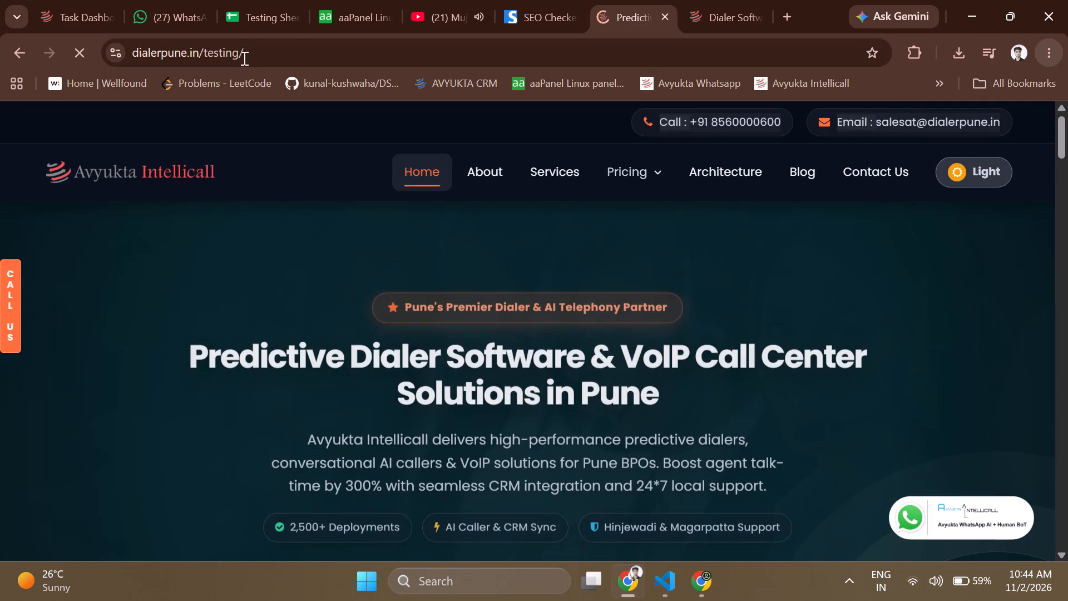
scroll(439, 276, "down", 1)
scroll(1033, 299, "up", 2)
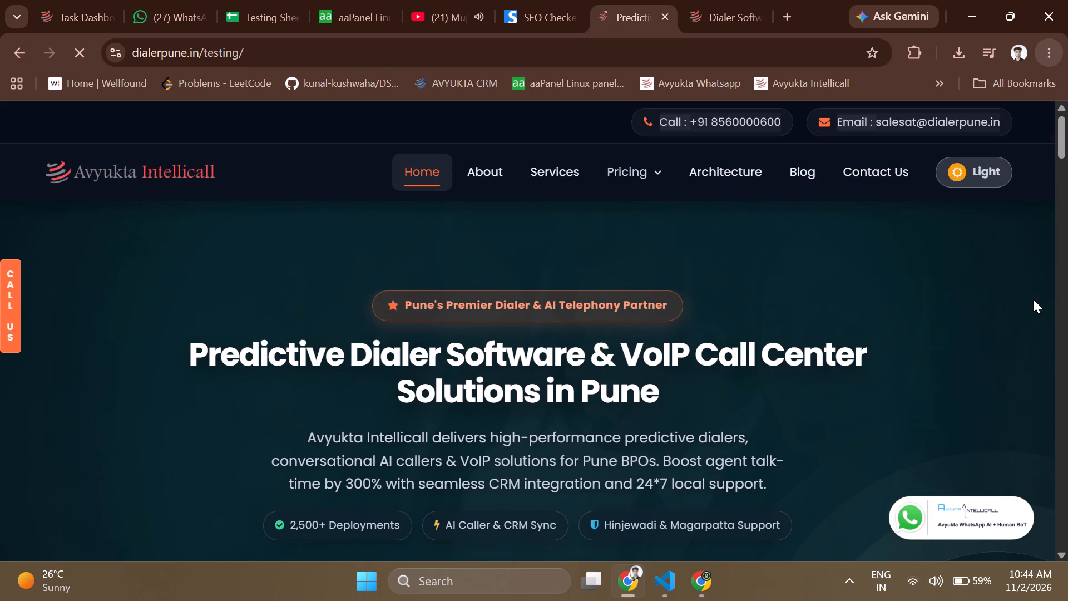
Switch the testing home page back to the light theme and test the theme toggle repeatedly.
left_click(971, 156)
scroll(669, 303, "down", 5)
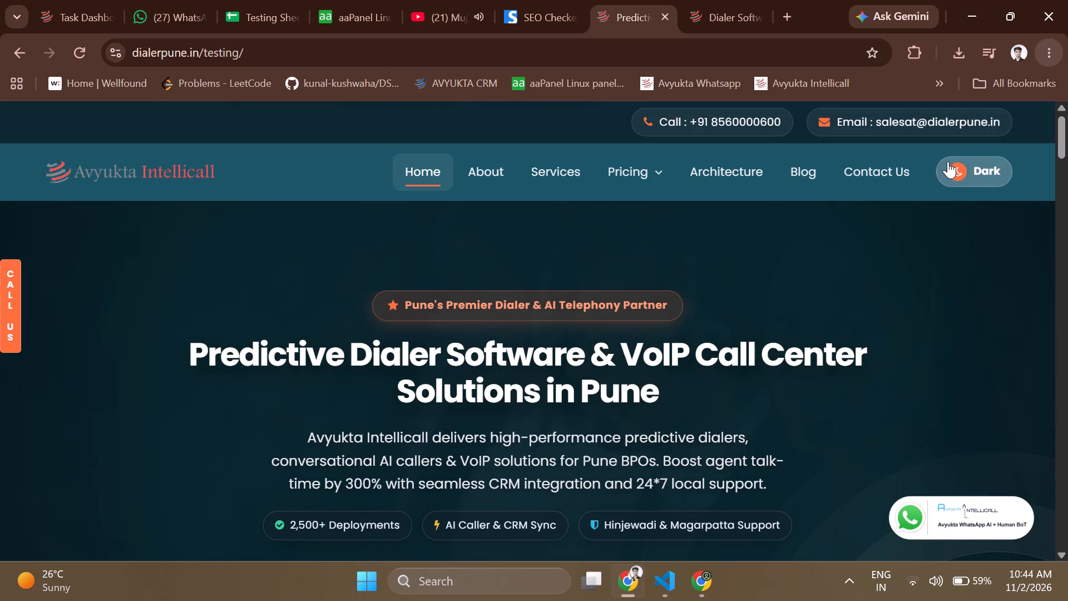
left_click(948, 161)
left_click(948, 161)
left_click(948, 161)
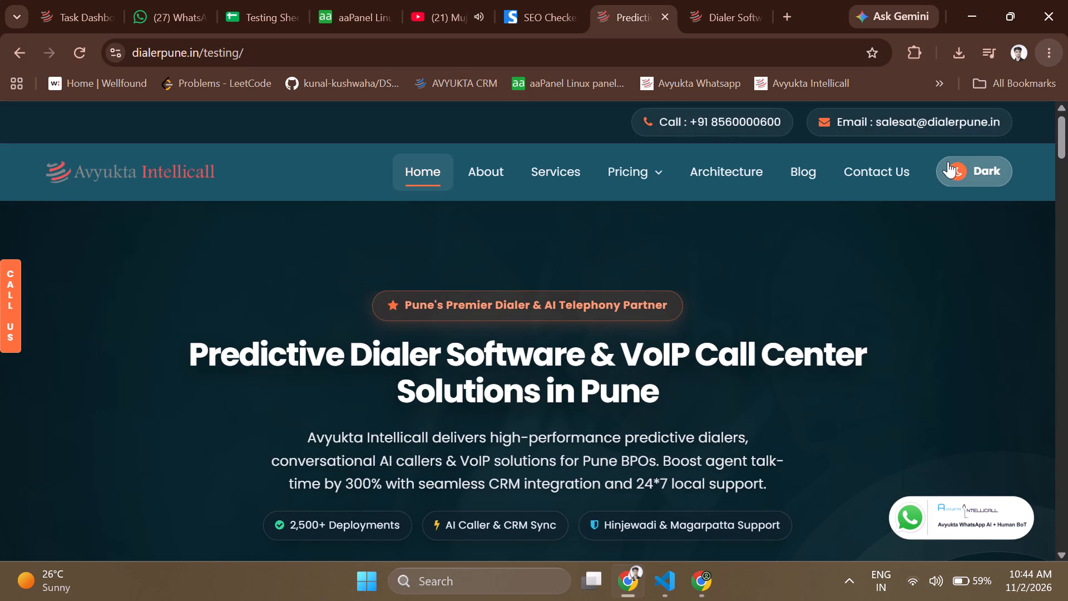
left_click(948, 161)
Open the live dialerpune.in home page for comparison and return to the testing home page.
left_click(761, 0)
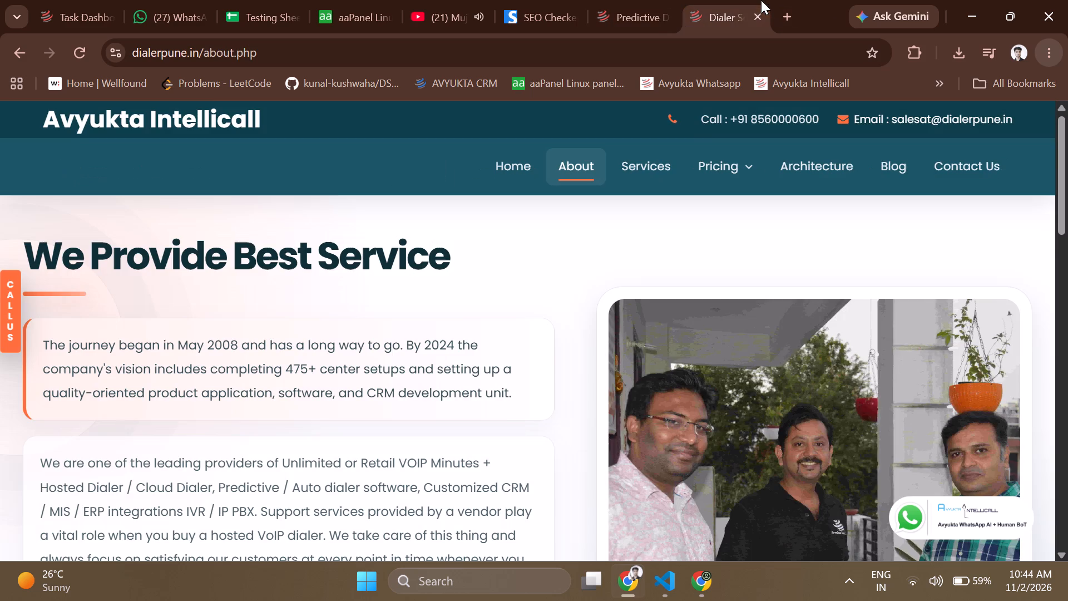
left_click(500, 179)
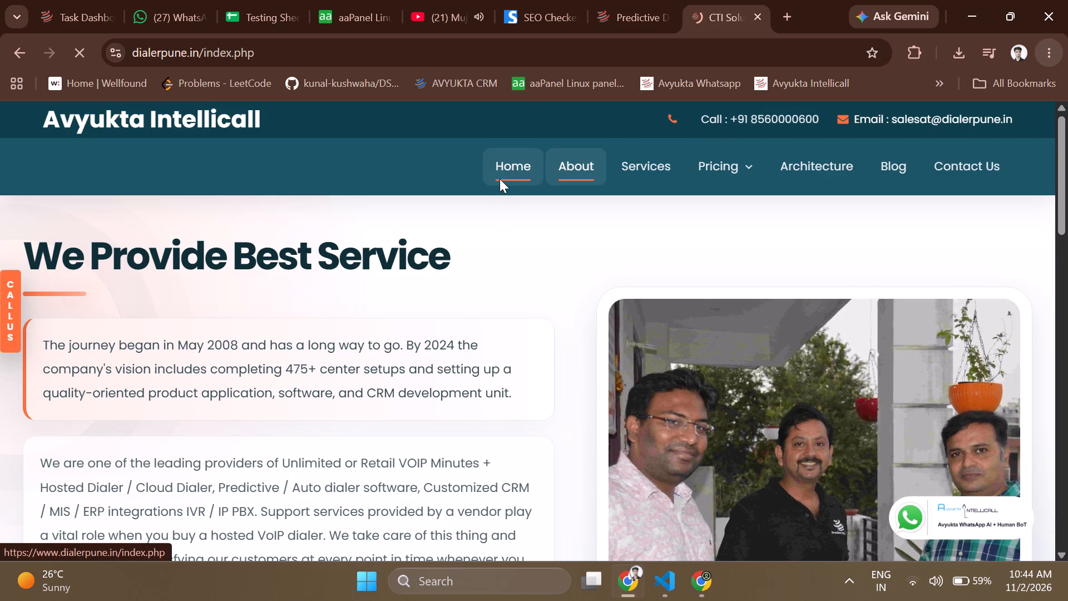
scroll(514, 331, "up", 3)
left_click(656, 0)
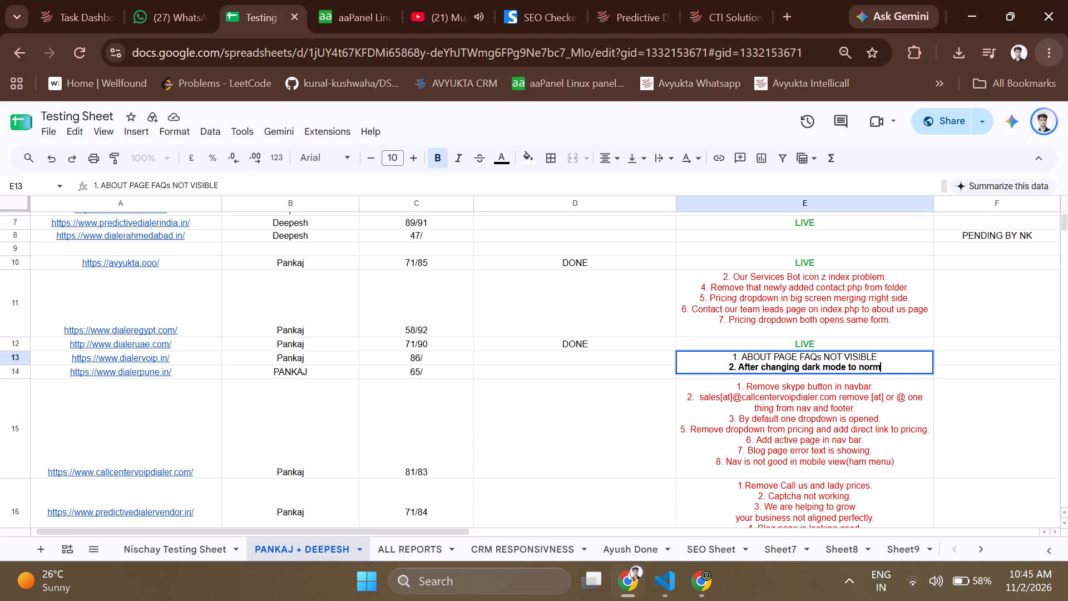
type("al mode")
key("space")
key("BackSpace")
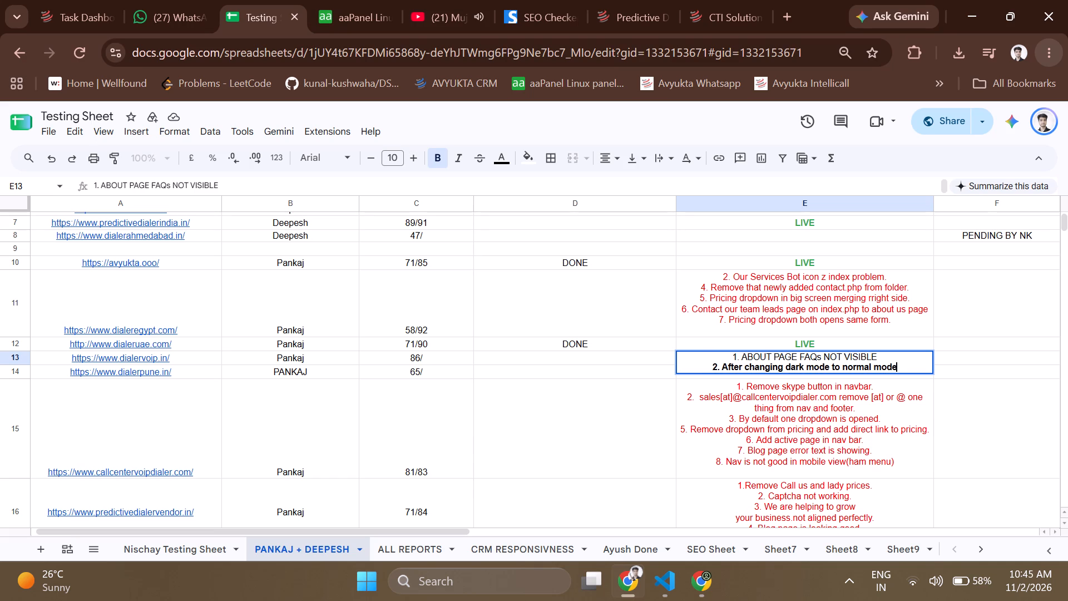
type(", home page")
key("space")
type("not changed to normal")
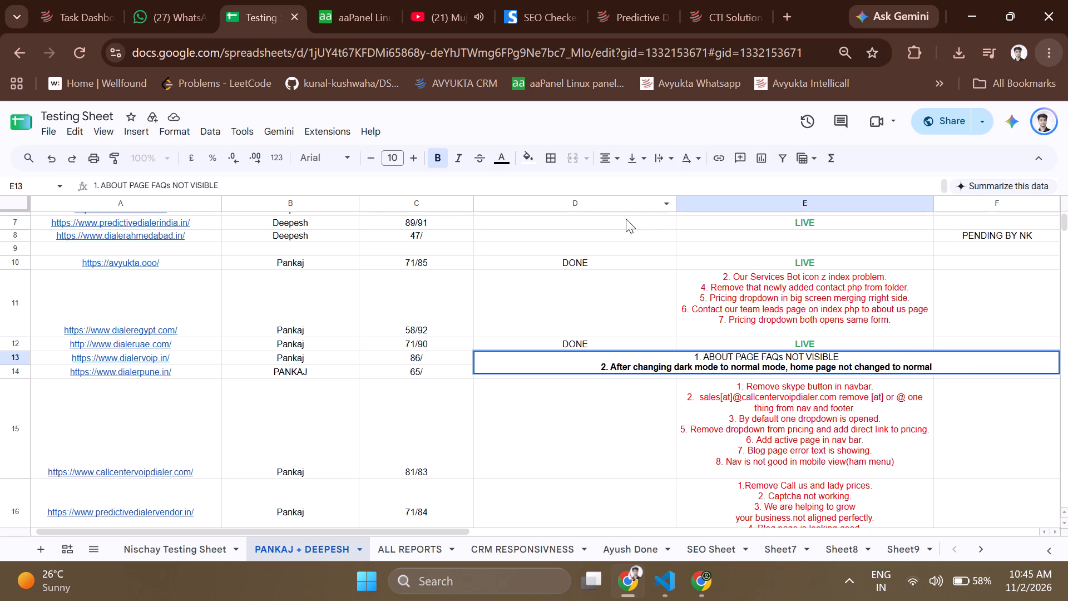
left_click(595, 423)
Wrap the text in the dialervoip.in issues cell and remove the bold from its second line.
double_click(780, 353)
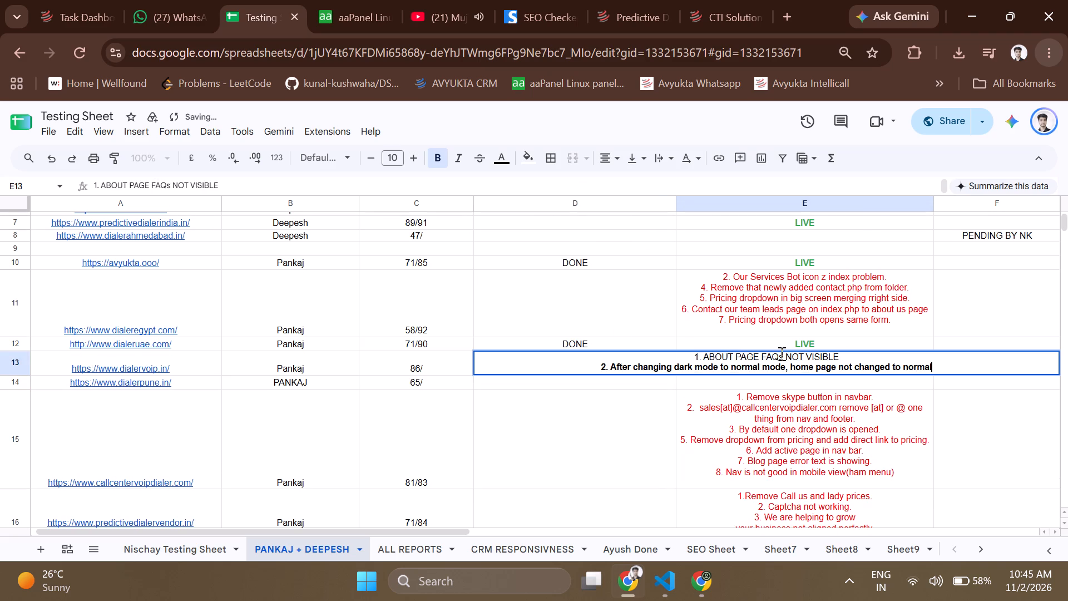
left_click(653, 159)
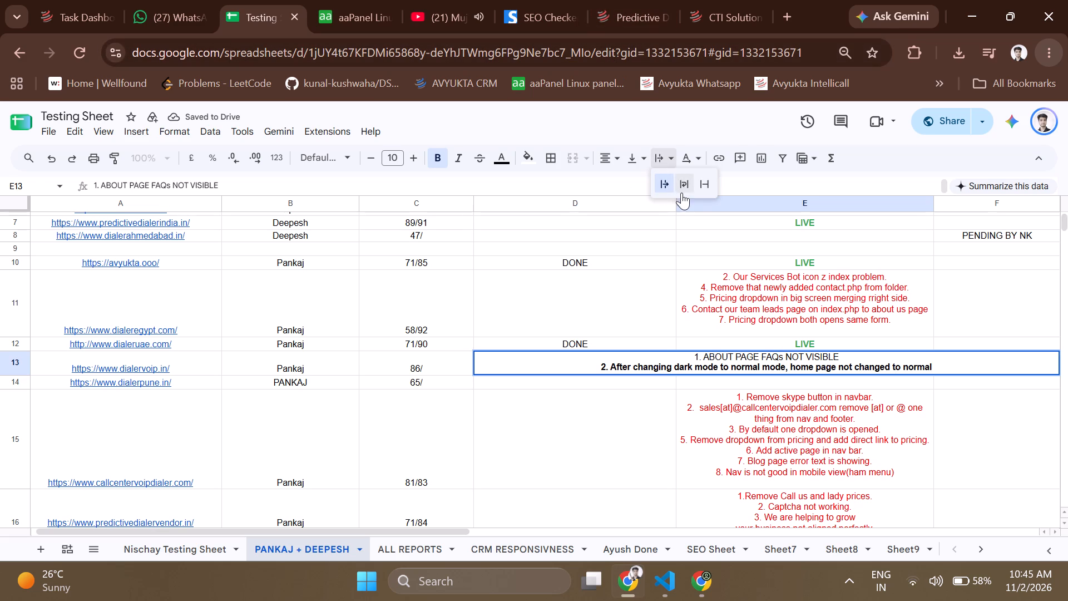
left_click(681, 191)
triple_click(731, 364)
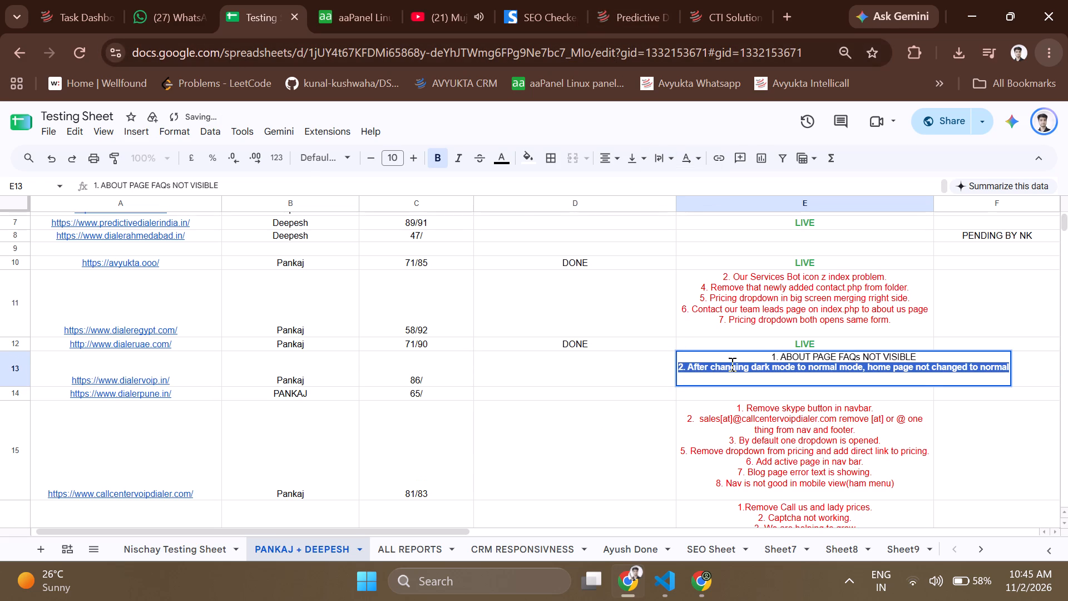
left_click(434, 160)
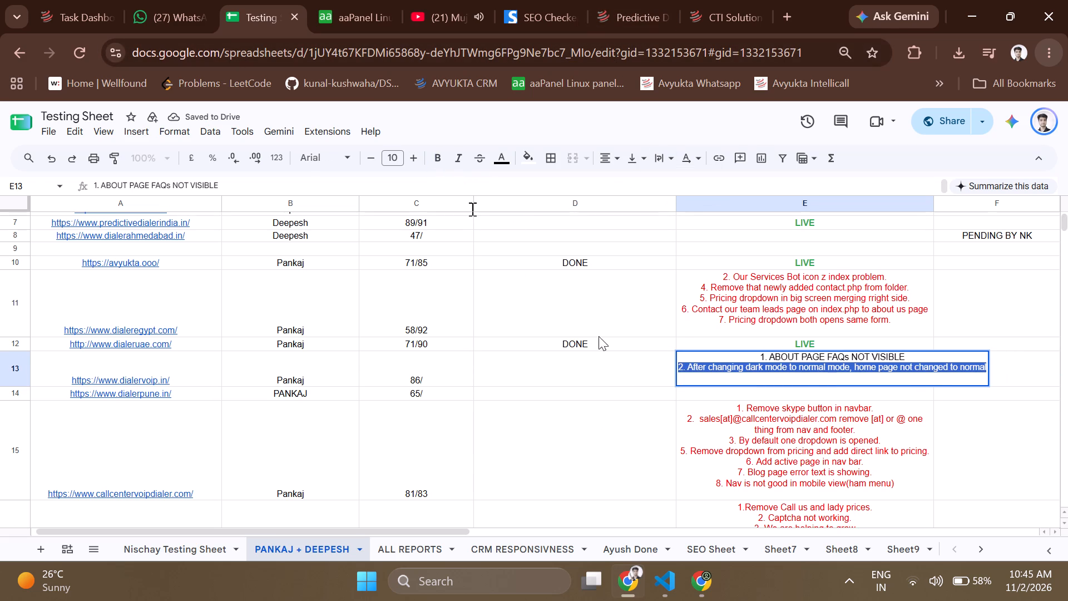
left_click(629, 408)
Return to the dialerpune.in testing home page and test switching between the dark and light themes repeatedly.
left_click(635, 3)
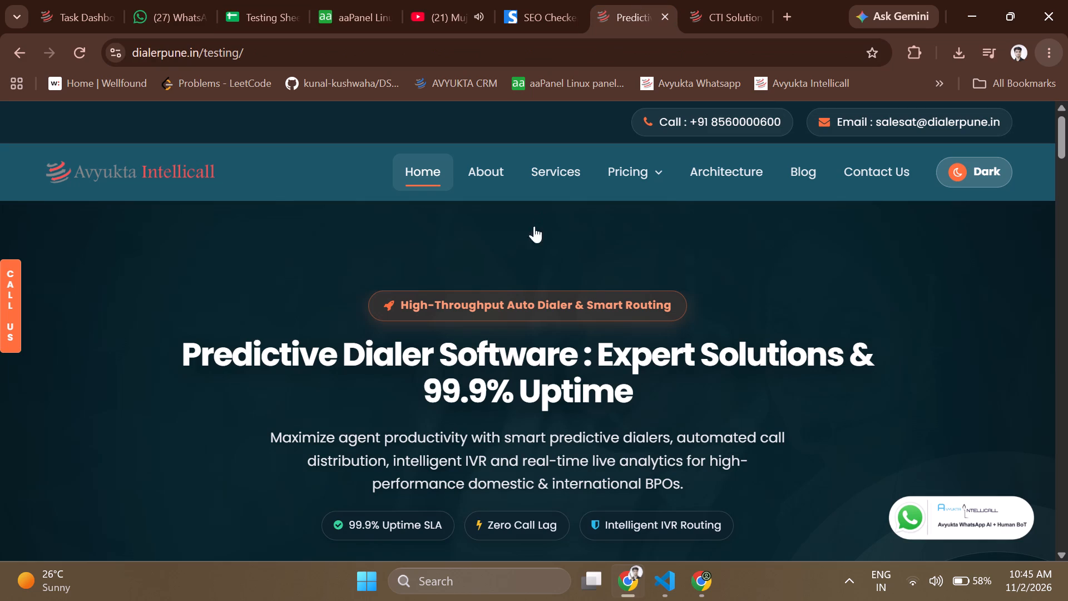
left_click(972, 172)
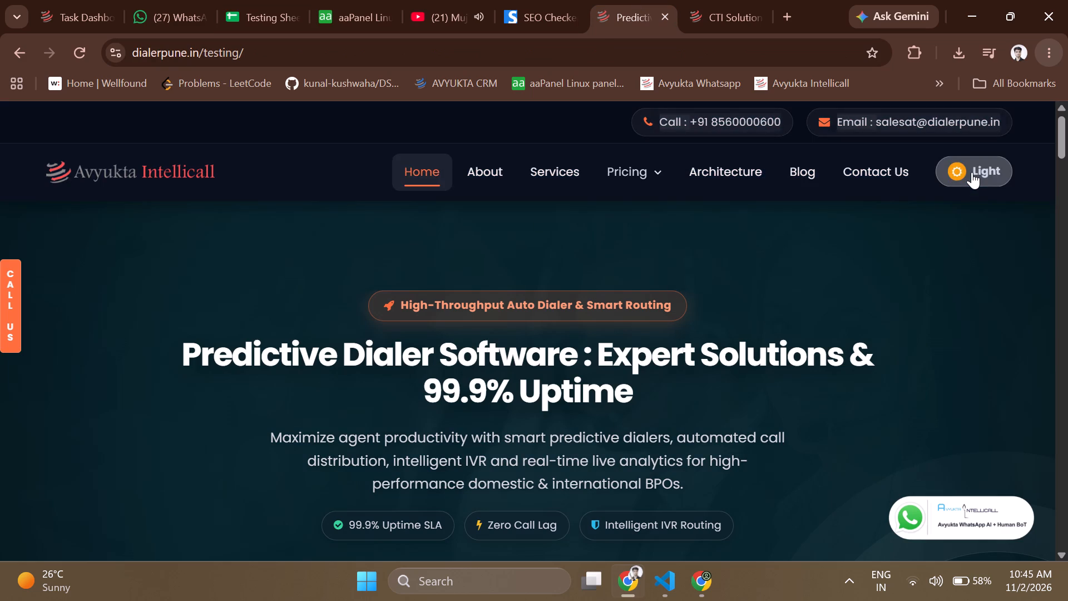
left_click(972, 172)
left_click(972, 172)
left_click(972, 172)
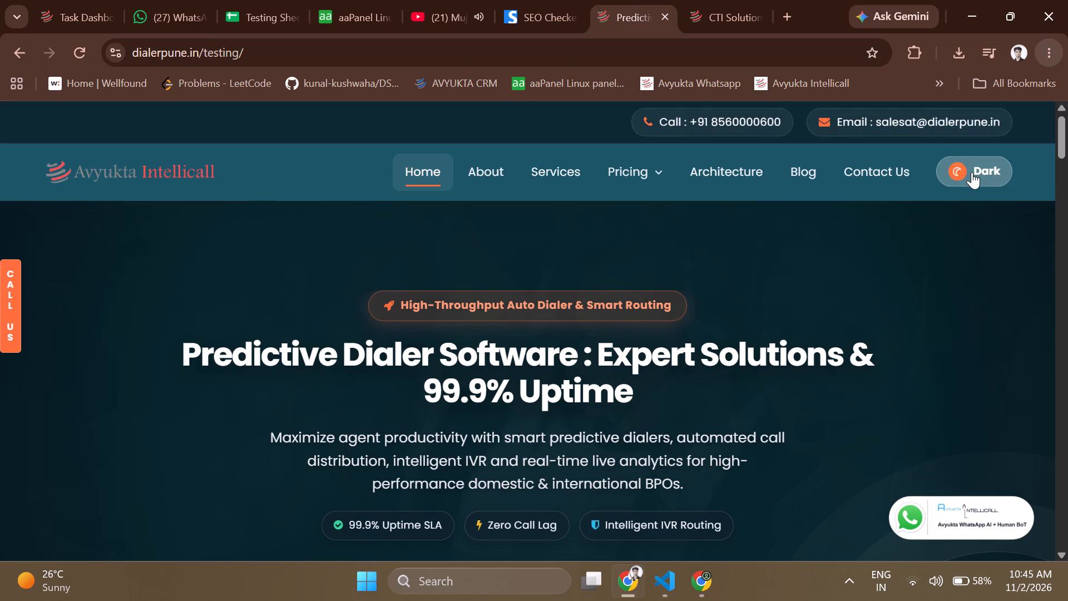
left_click(972, 172)
left_click(972, 172)
left_click(972, 172)
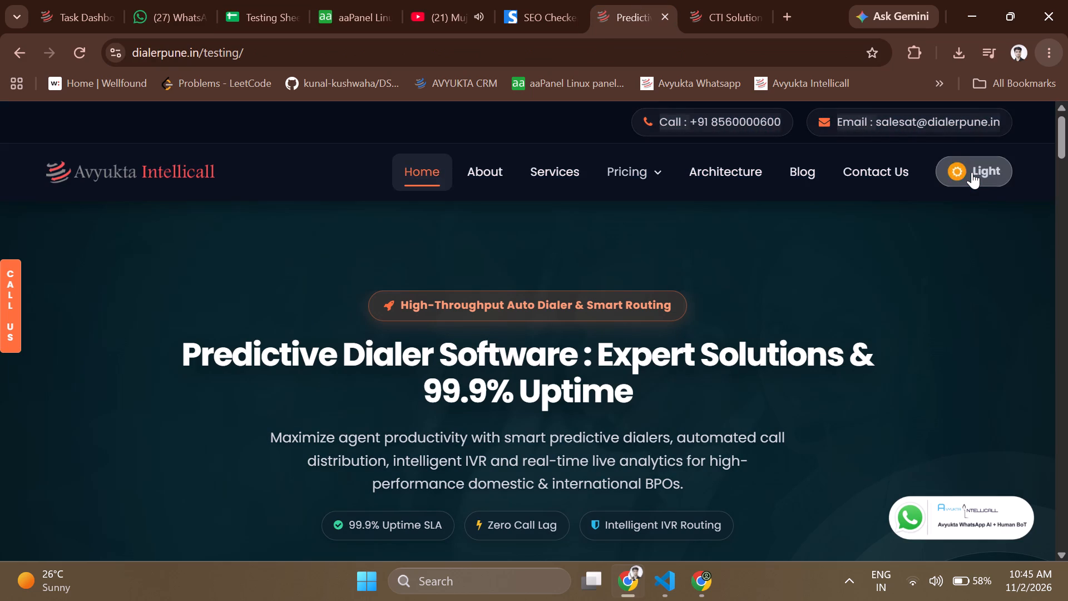
left_click(972, 172)
left_click(972, 172)
Look through the live dialerpune.in home page and compare its sections with the testing home page.
left_click(736, 36)
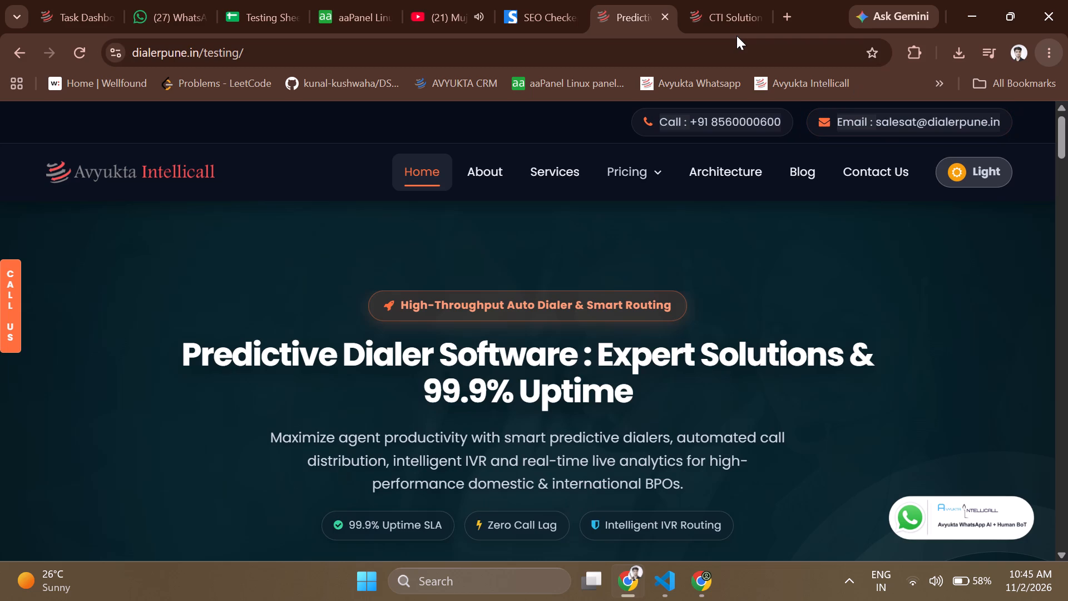
left_click(724, 11)
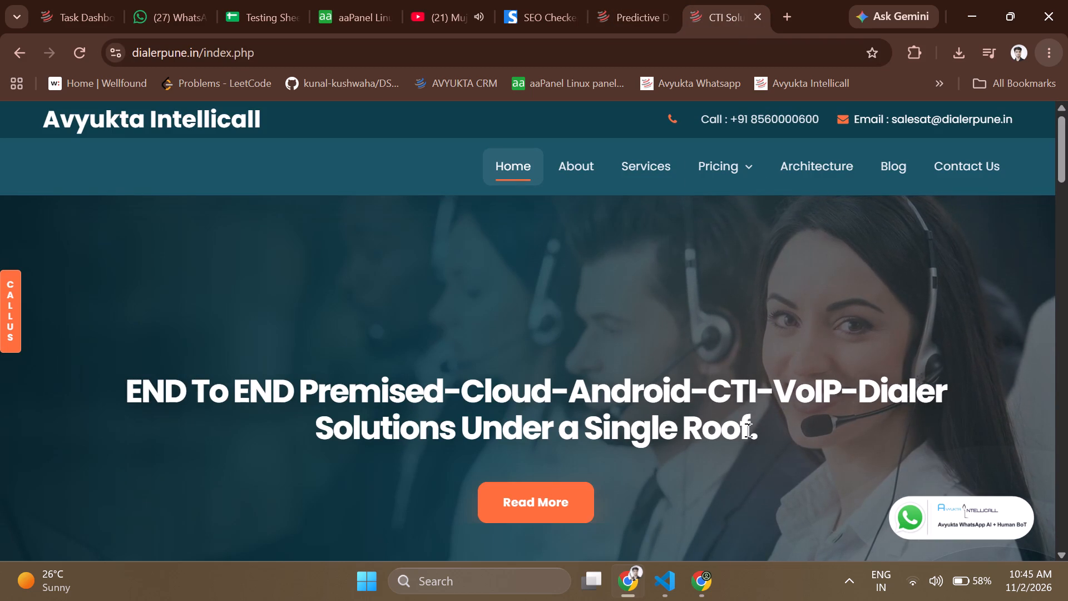
scroll(489, 462, "down", 3)
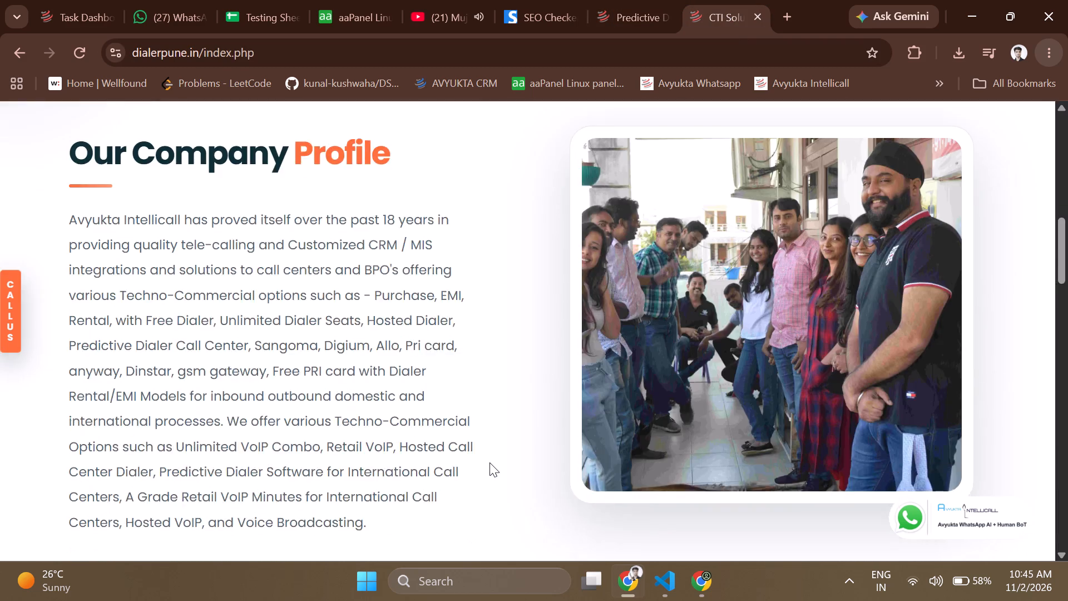
scroll(489, 462, "down", 1)
left_click(616, 0)
scroll(583, 347, "down", 1)
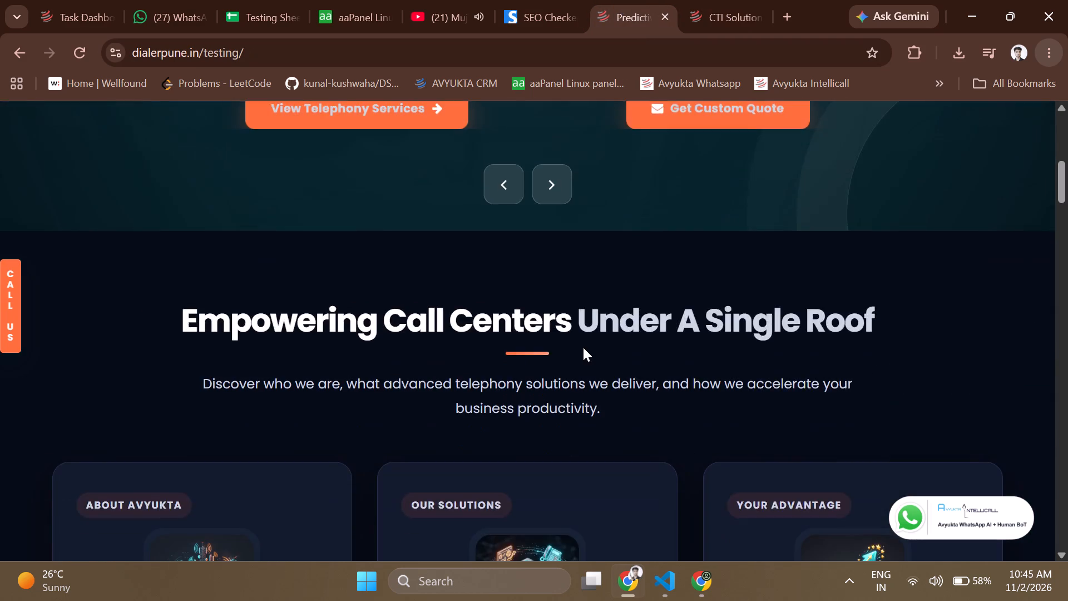
scroll(583, 347, "down", 2)
Reload the testing home page without cache, retest the theme toggle, and examine the sections below the banner.
key("ctrl+shift+r")
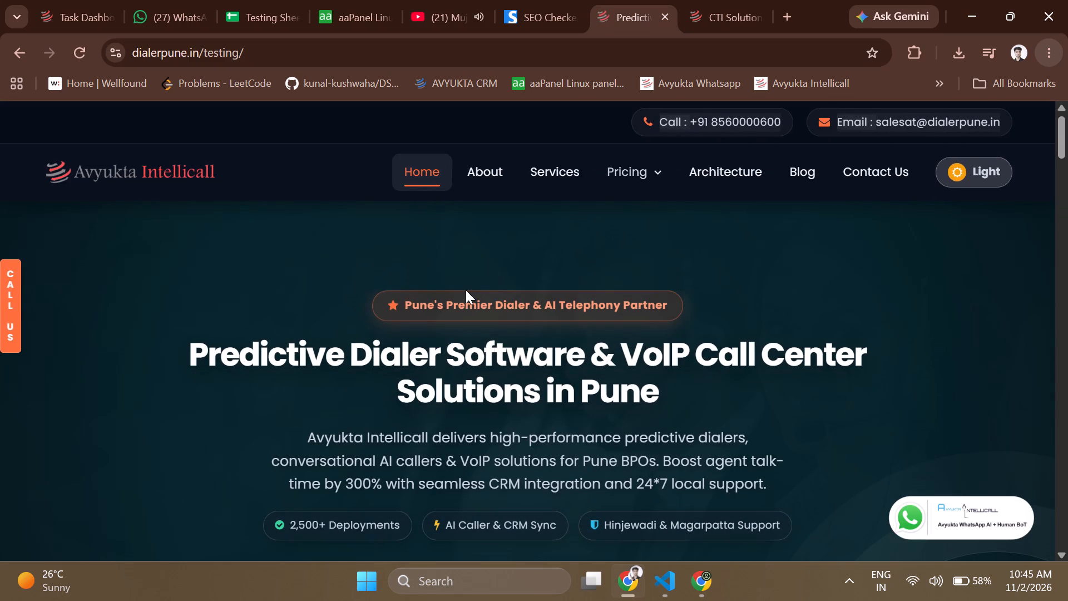
key("ctrl+shift+r")
left_click(974, 172)
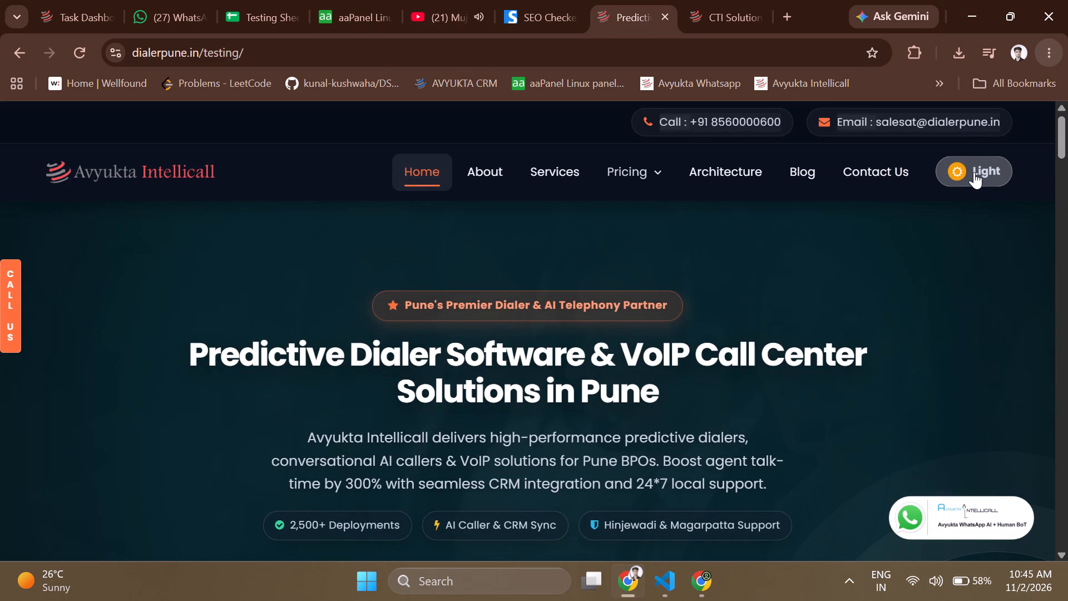
key("ctrl+shift+r")
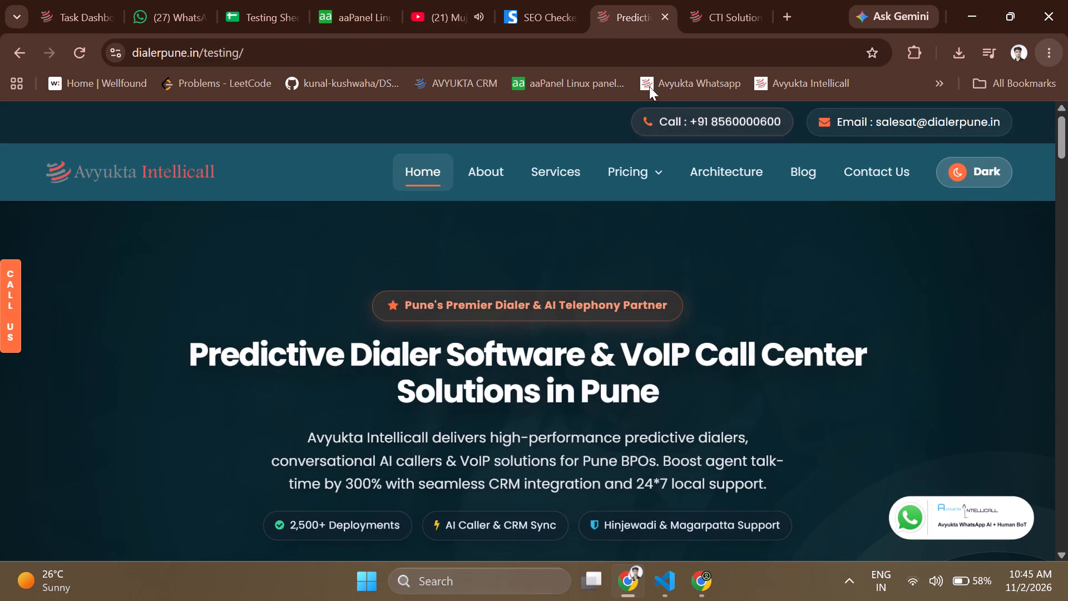
left_click(441, 42)
key("Return")
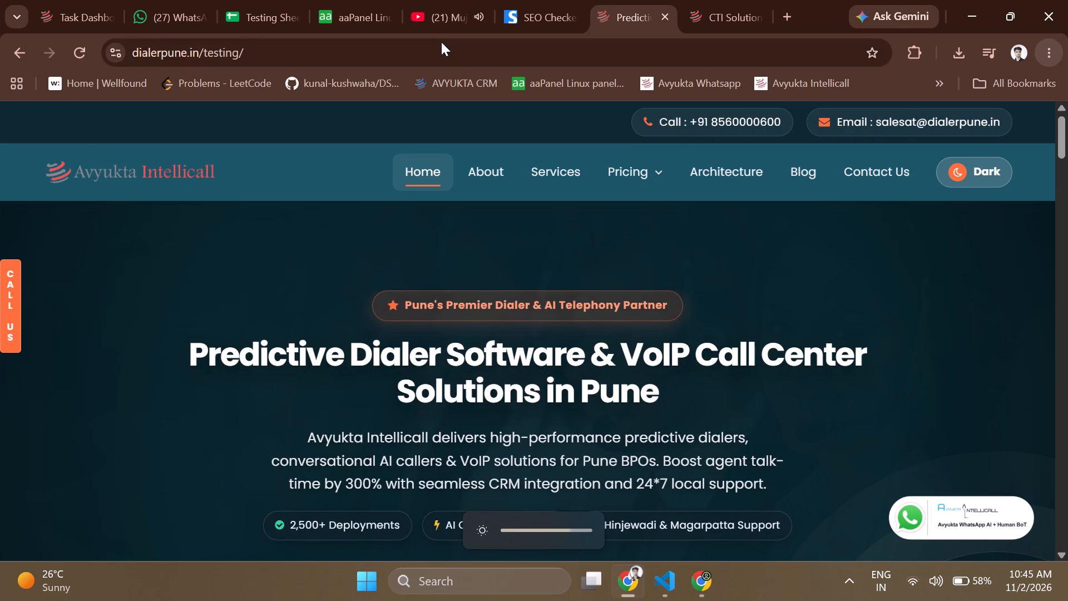
left_click(960, 160)
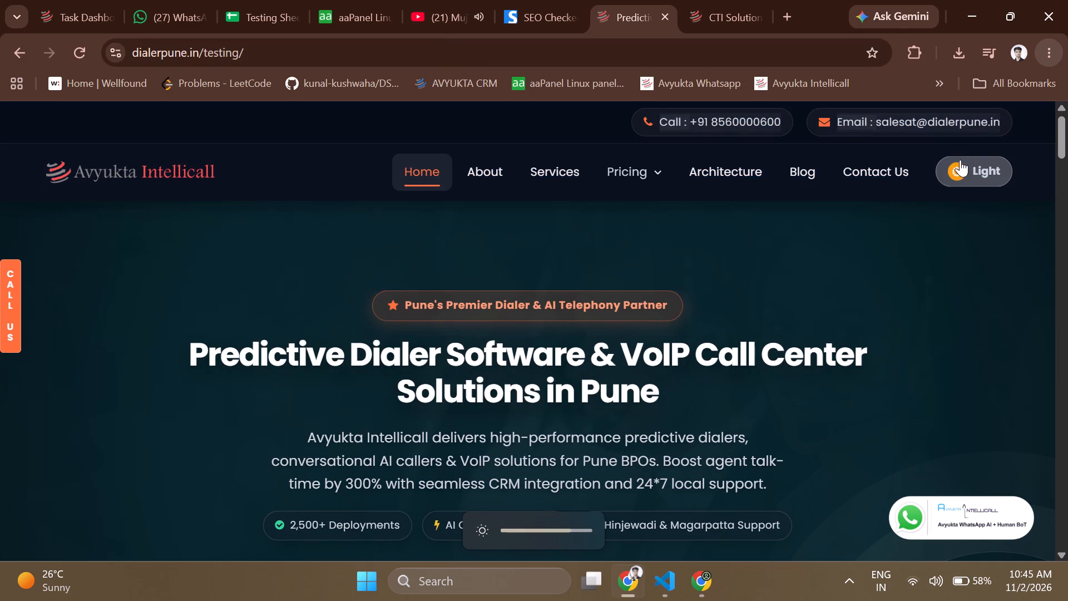
left_click(960, 160)
left_click(960, 160)
scroll(719, 284, "down", 3)
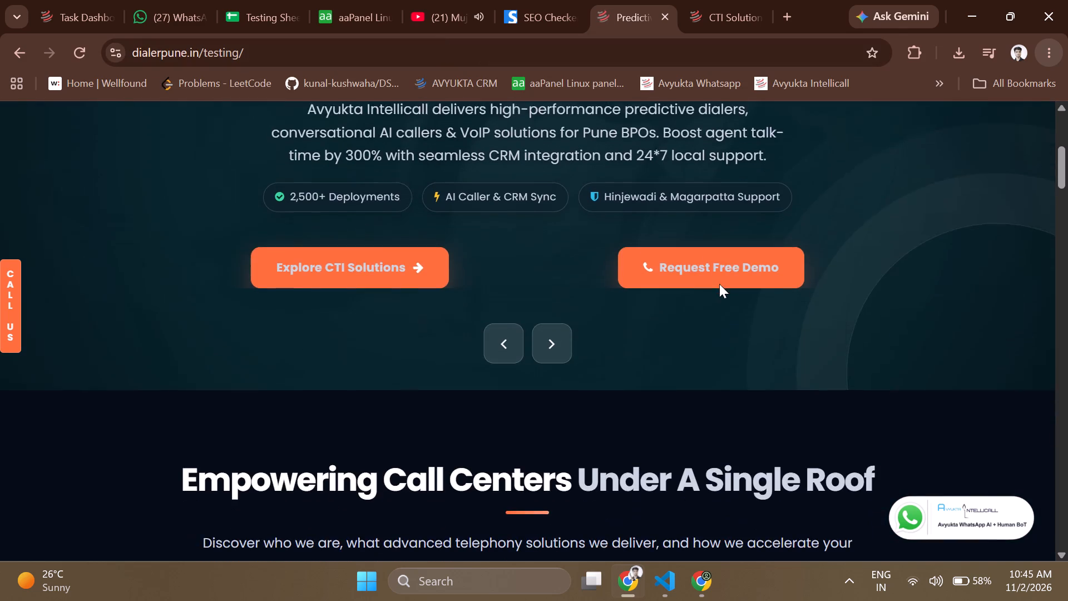
scroll(719, 284, "down", 1)
scroll(719, 284, "up", 8)
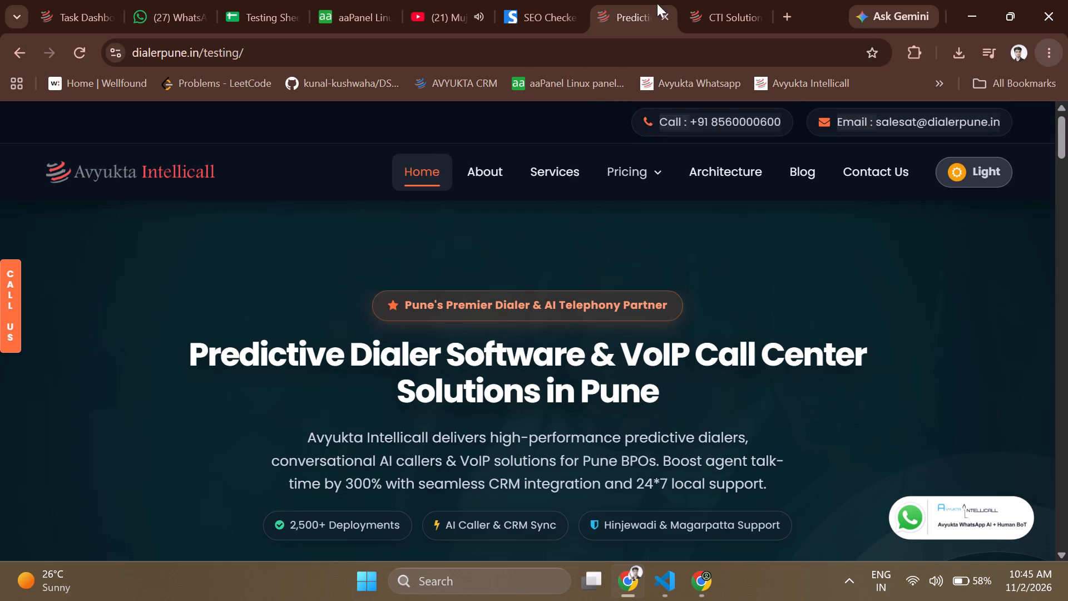
Compare the live home page's banner with the testing home page in the dark and light themes.
left_click(691, 0)
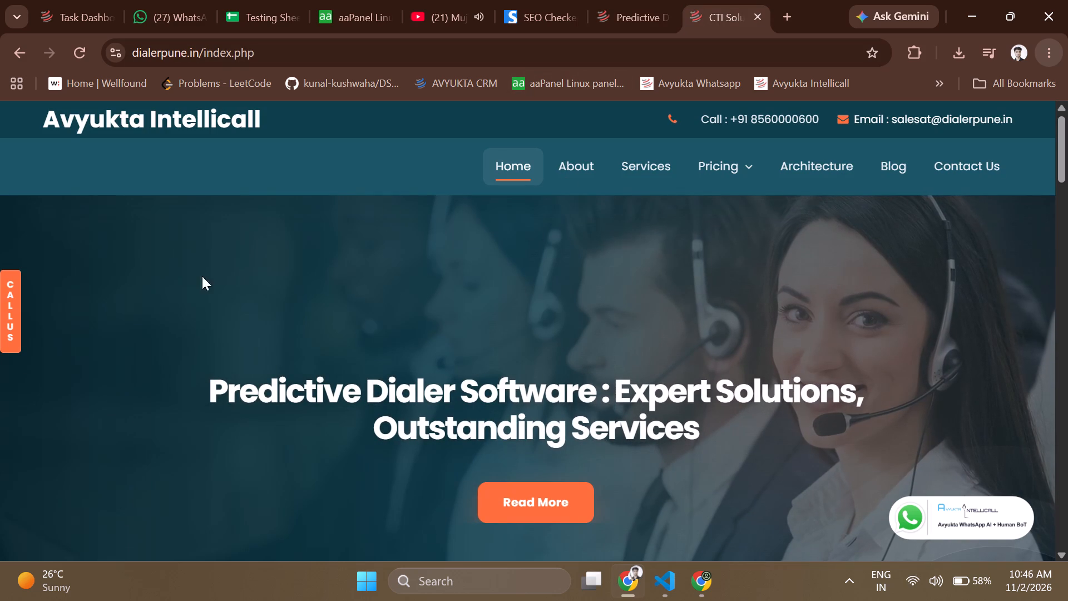
left_click(659, 0)
scroll(498, 347, "down", 3)
scroll(498, 347, "up", 5)
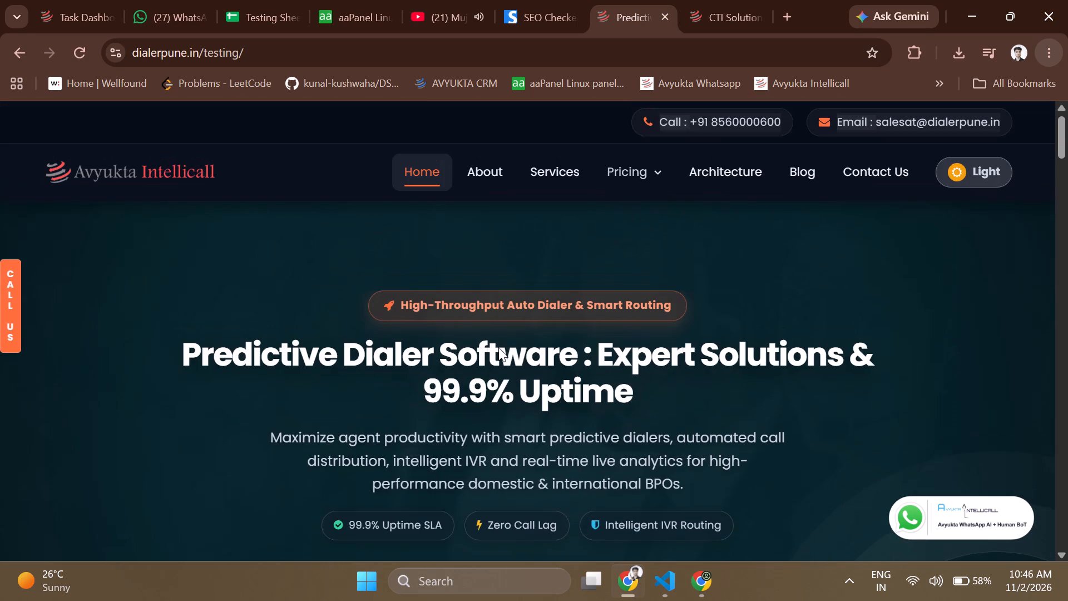
left_click(943, 164)
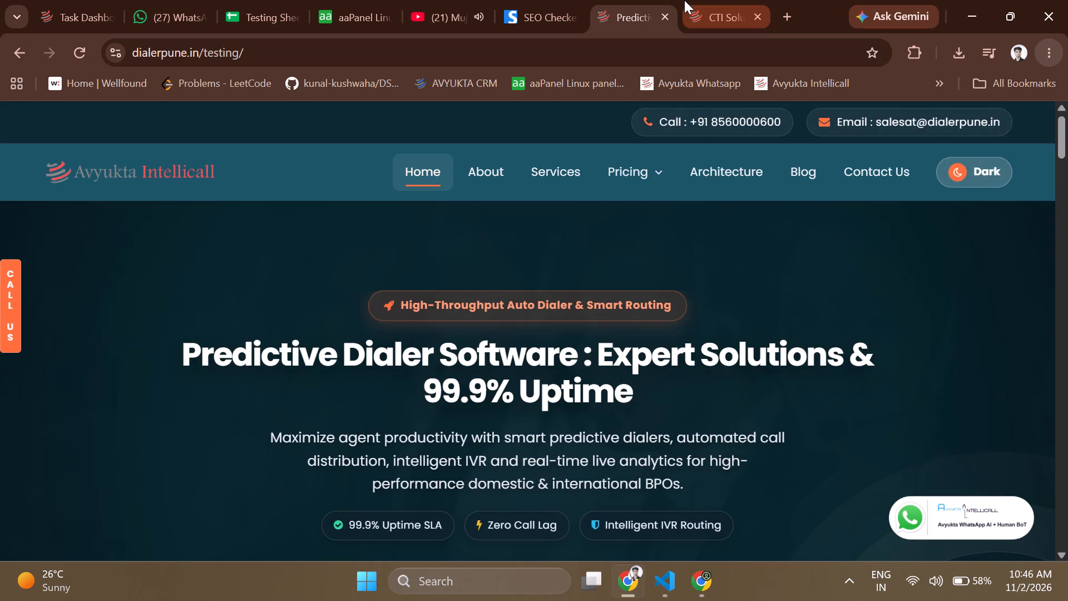
left_click(684, 0)
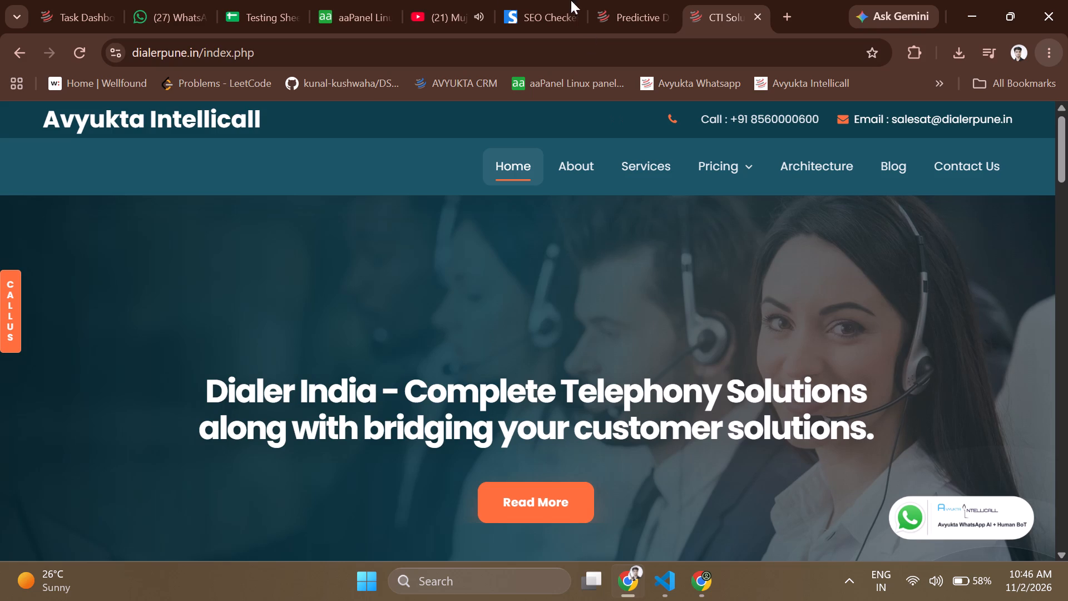
Switch to YouTube and play the suggested Braj Ras video.
left_click(443, 0)
left_click(376, 311)
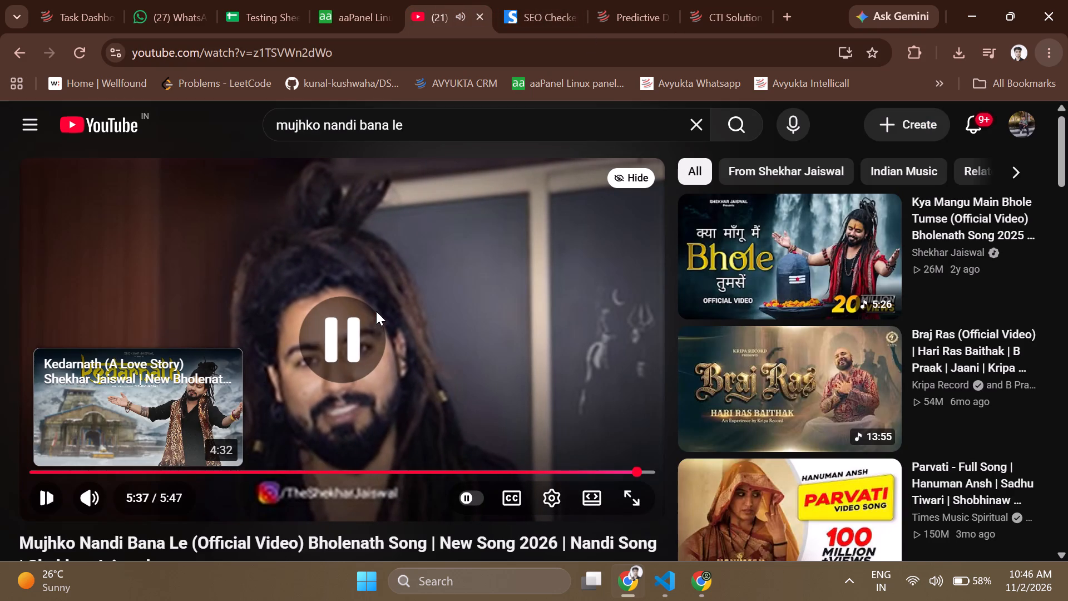
left_click(832, 343)
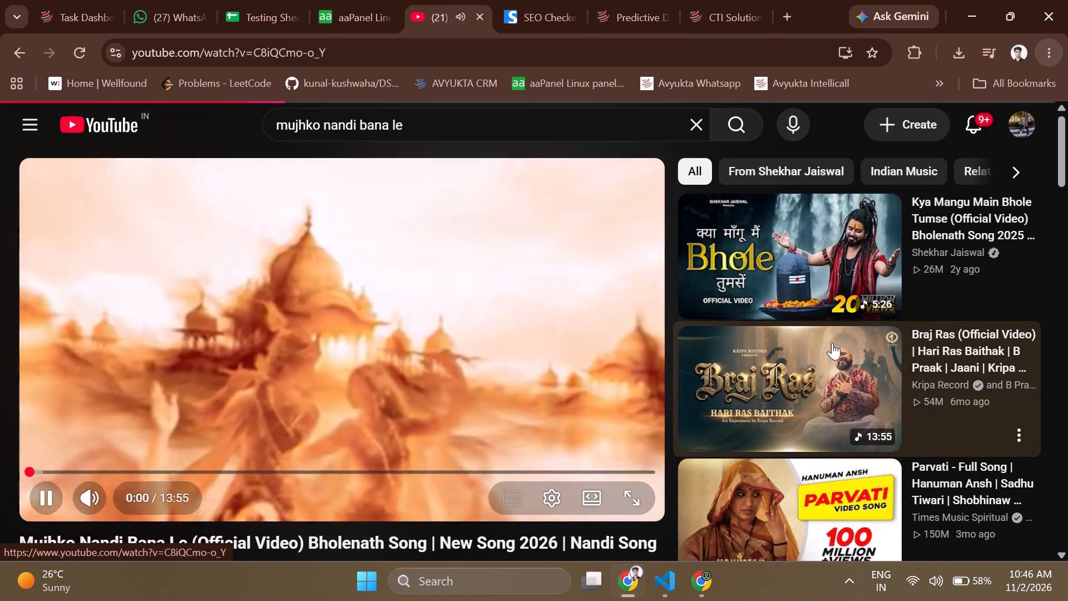
Return to the live and testing dialerpune.in home pages for another comparison, and reload the testing page.
left_click(715, 0)
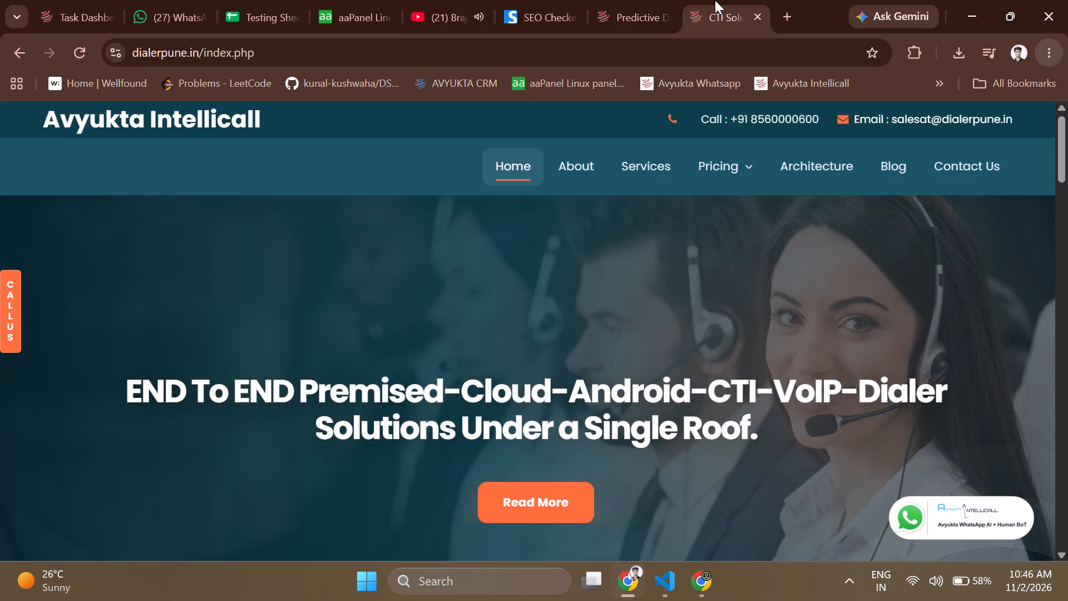
left_click(603, 0)
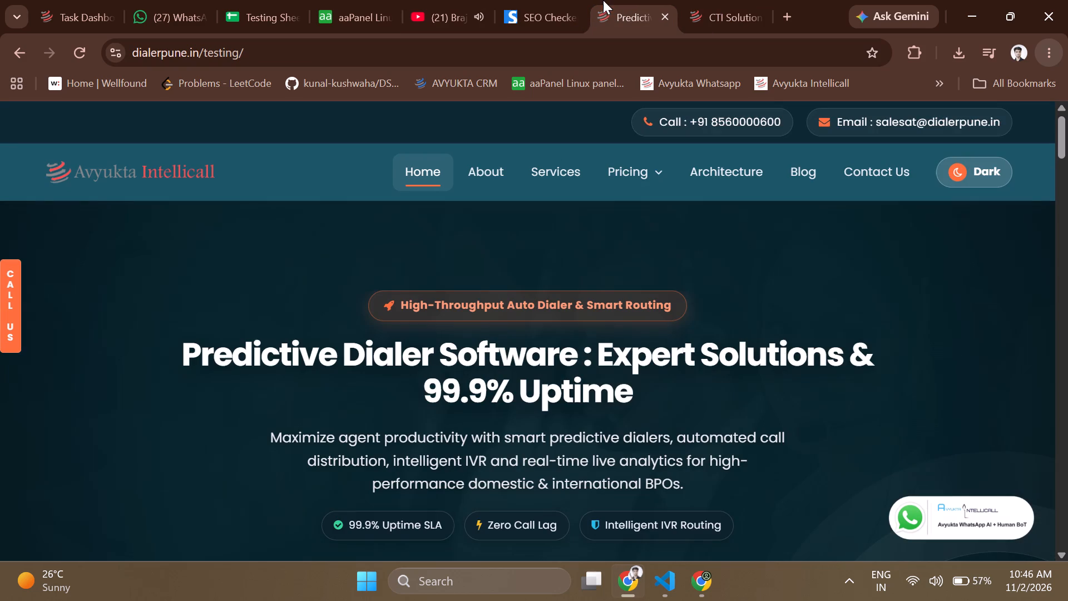
scroll(600, 421, "right", 4)
left_click(86, 56)
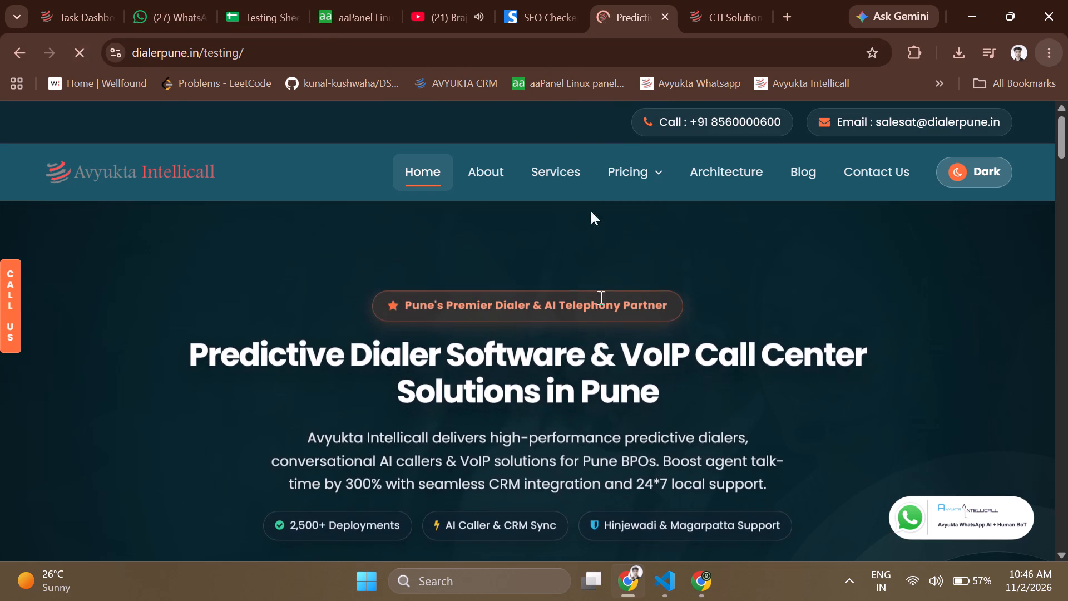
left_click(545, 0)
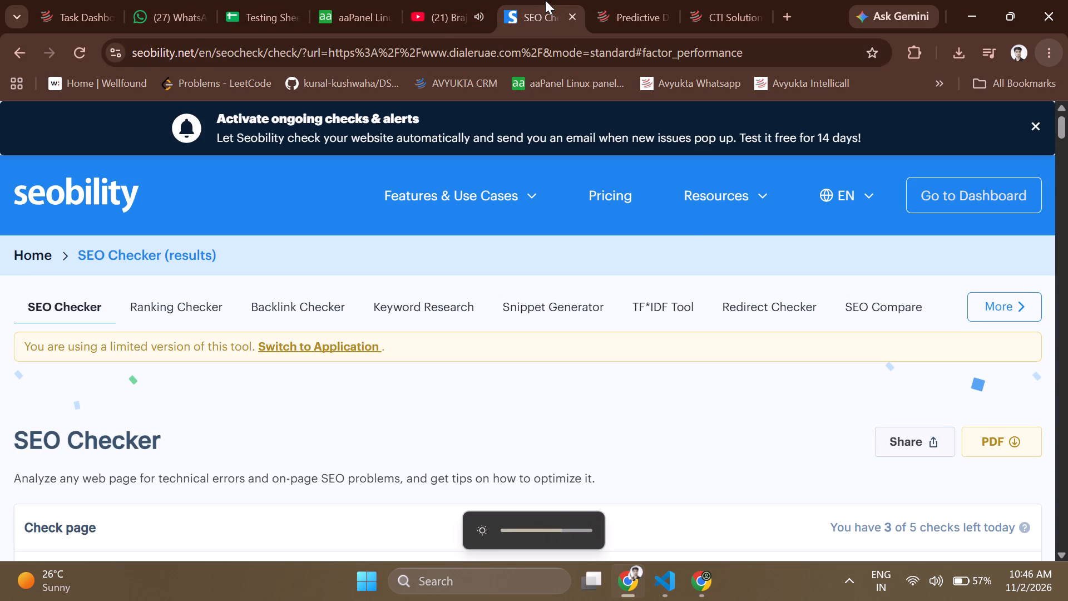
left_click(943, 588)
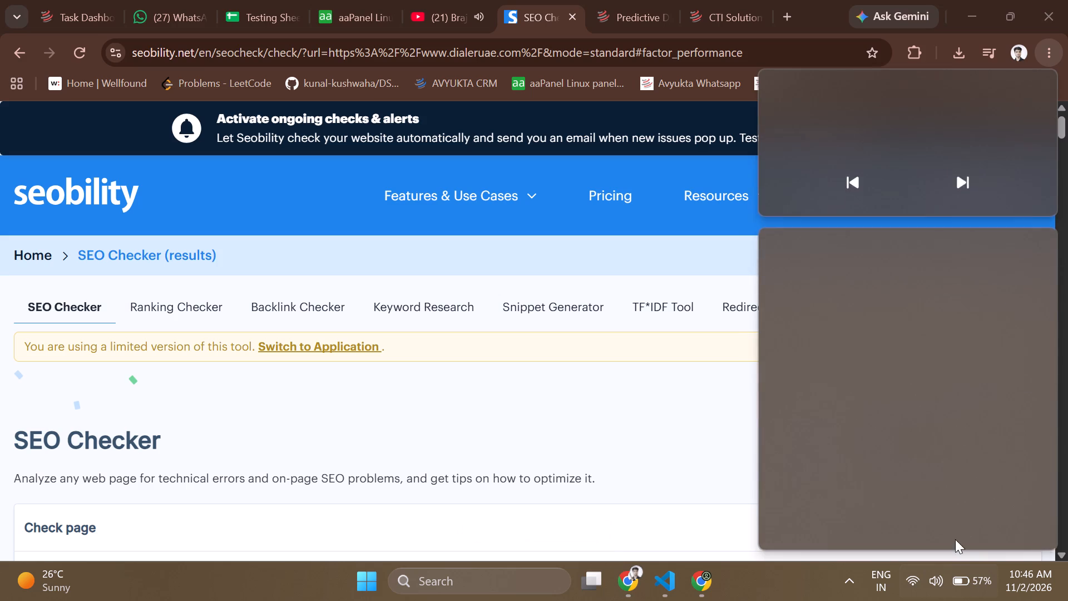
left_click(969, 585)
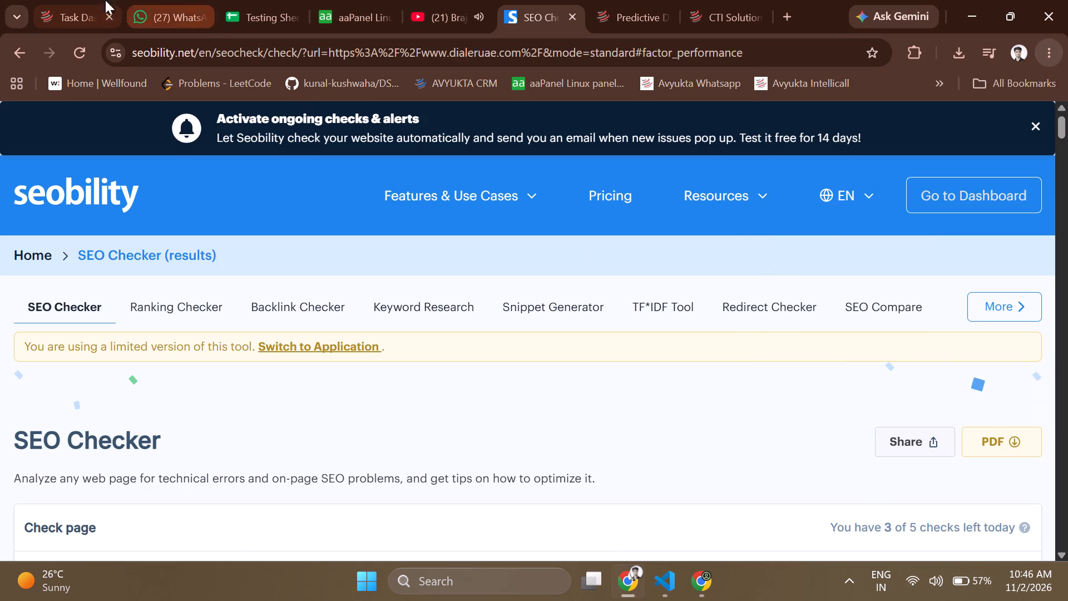
Switch to the Avyukta CRM task dashboard.
left_click(73, 1)
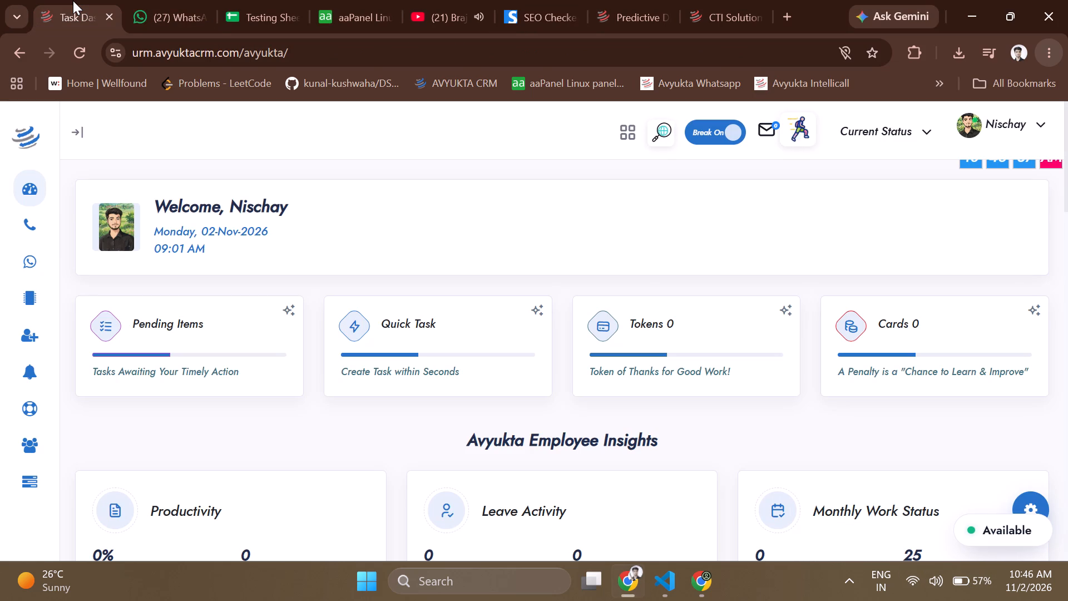
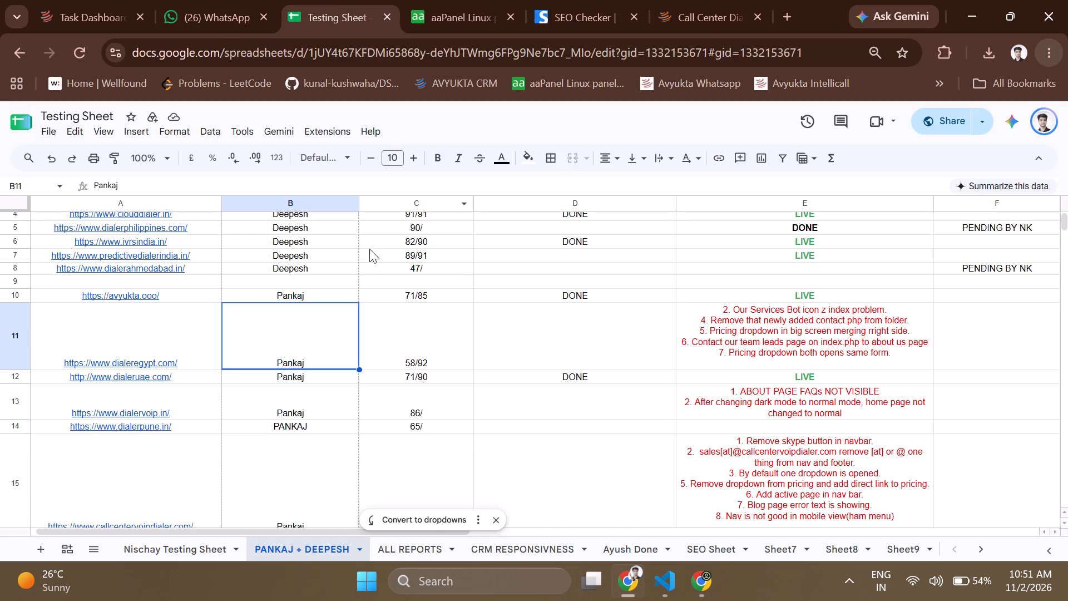
double_click(769, 345)
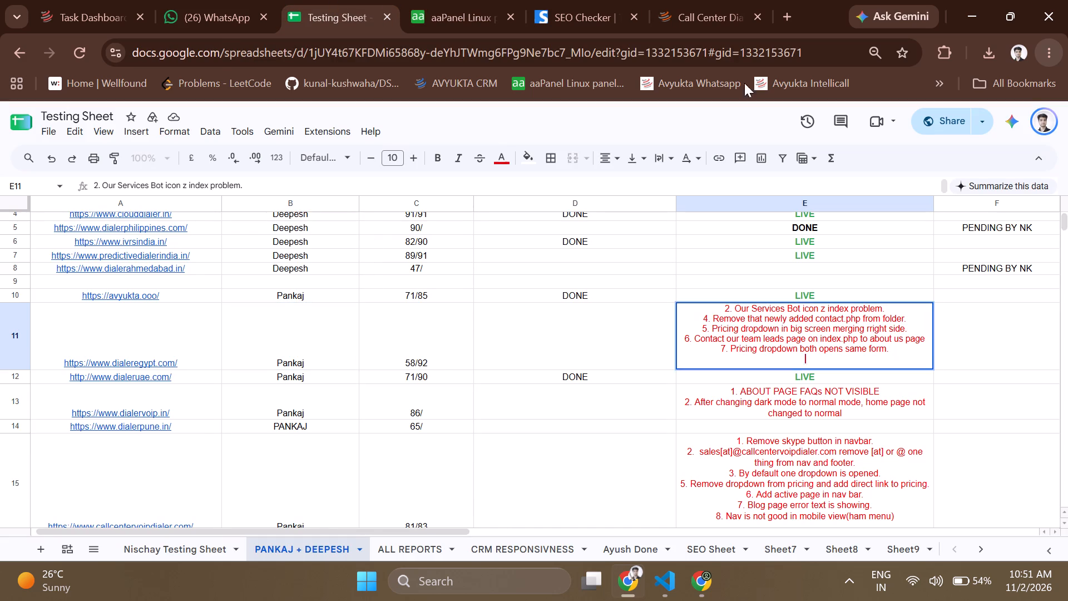
left_click(716, 0)
scroll(659, 311, "down", 10)
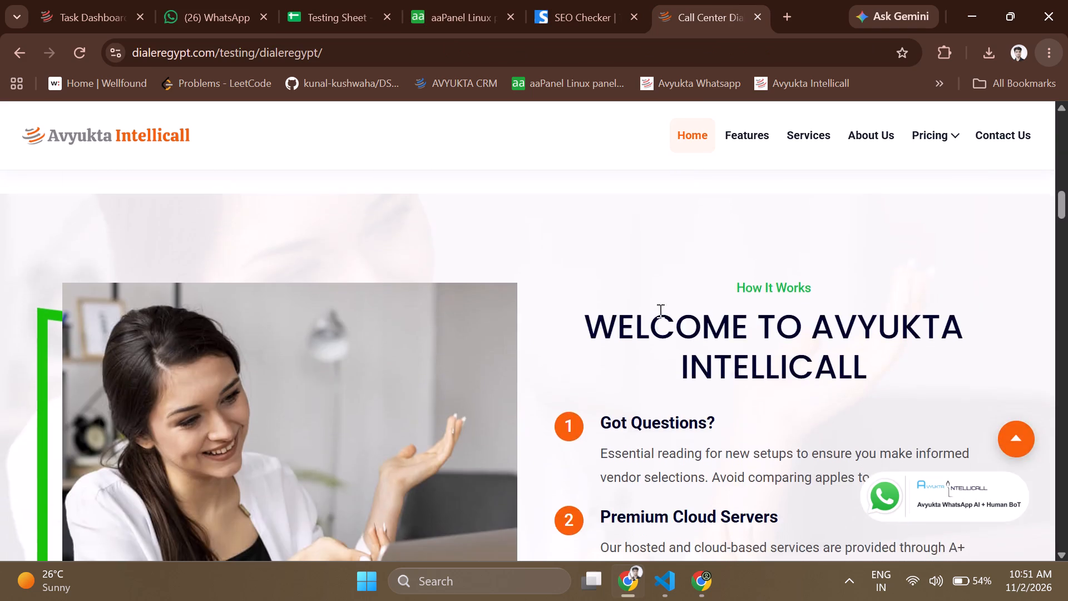
scroll(659, 311, "up", 13)
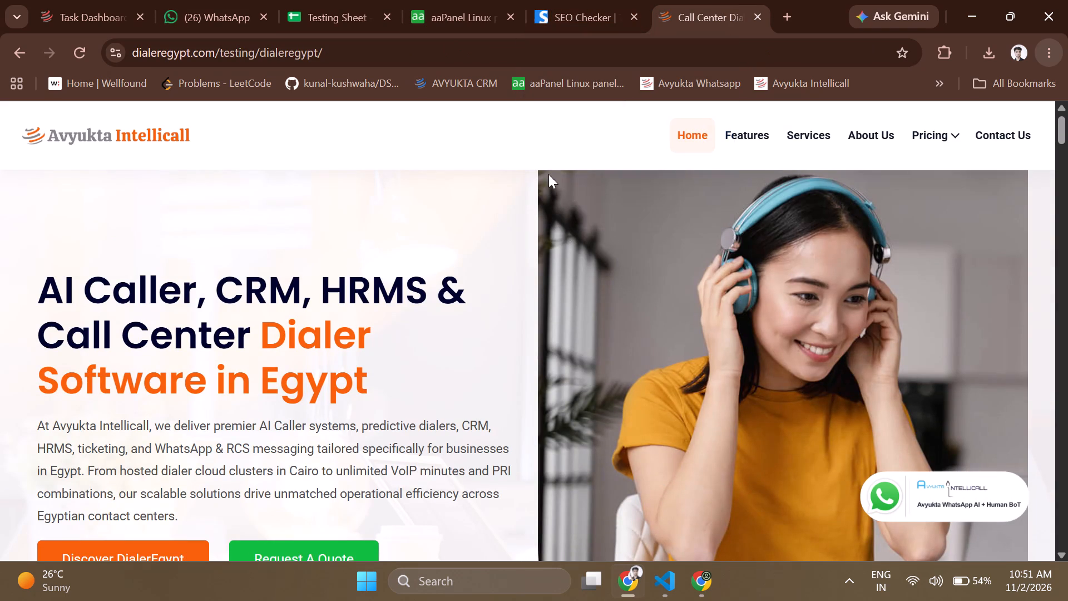
left_click(325, 7)
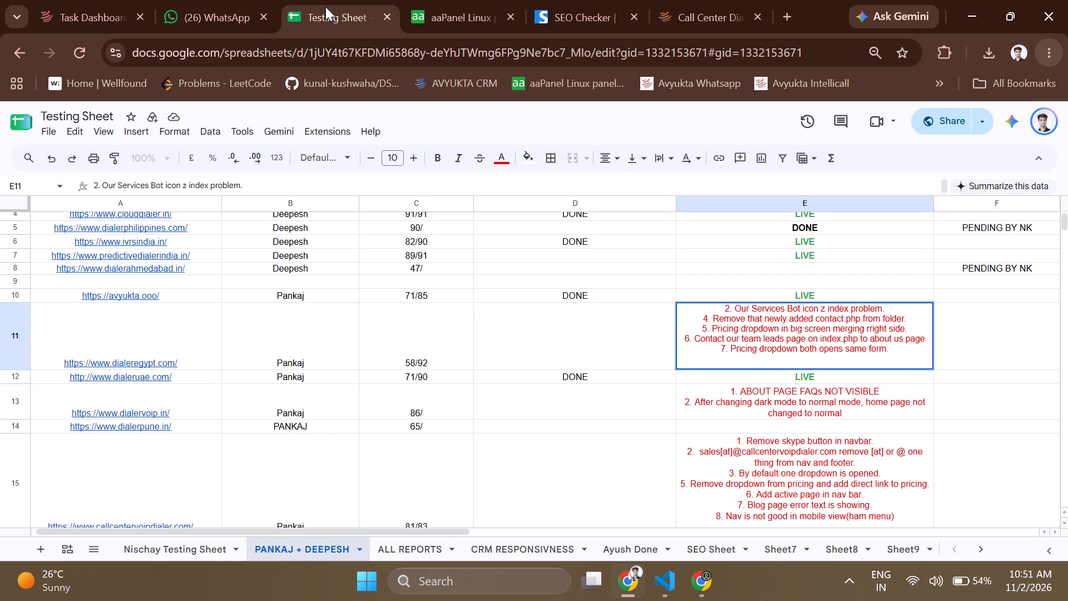
left_click(677, 0)
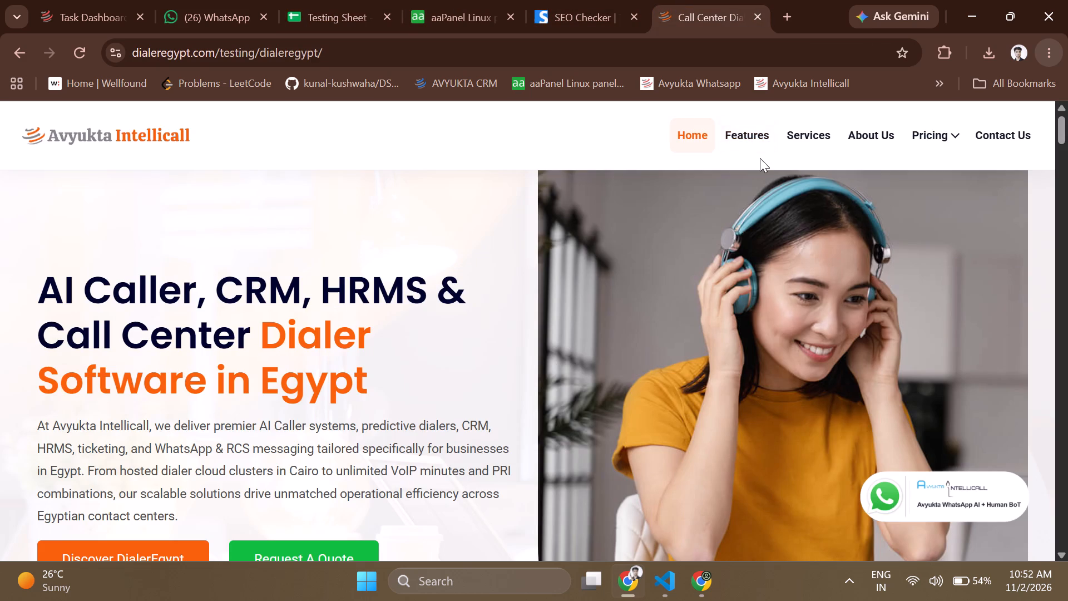
Examine the testing copy's Services page for the bot icon z-index problem listed in the Testing Sheet.
left_click(796, 138)
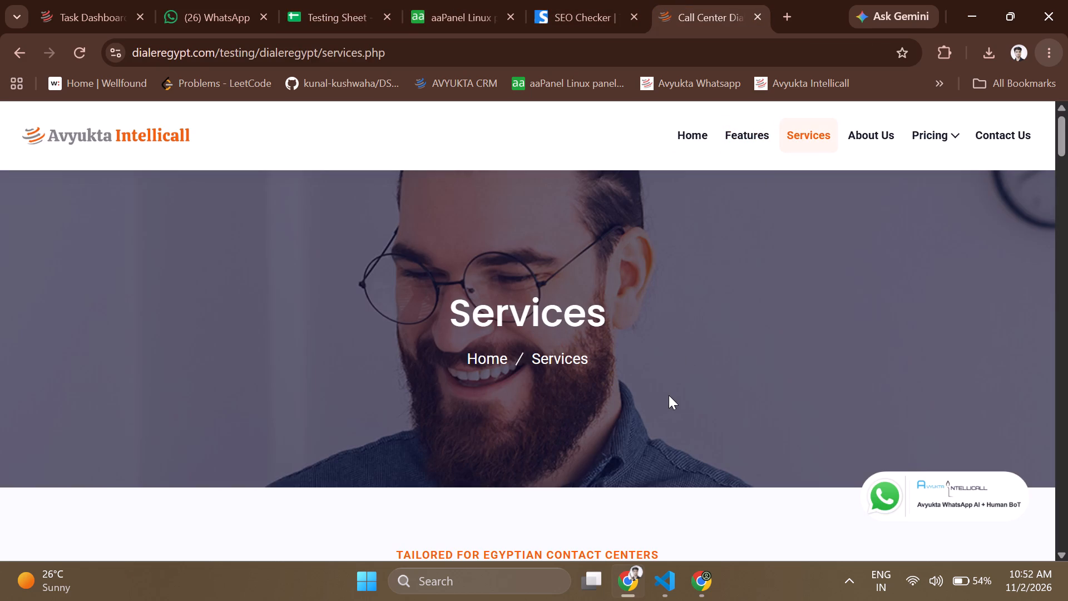
scroll(669, 395, "down", 9)
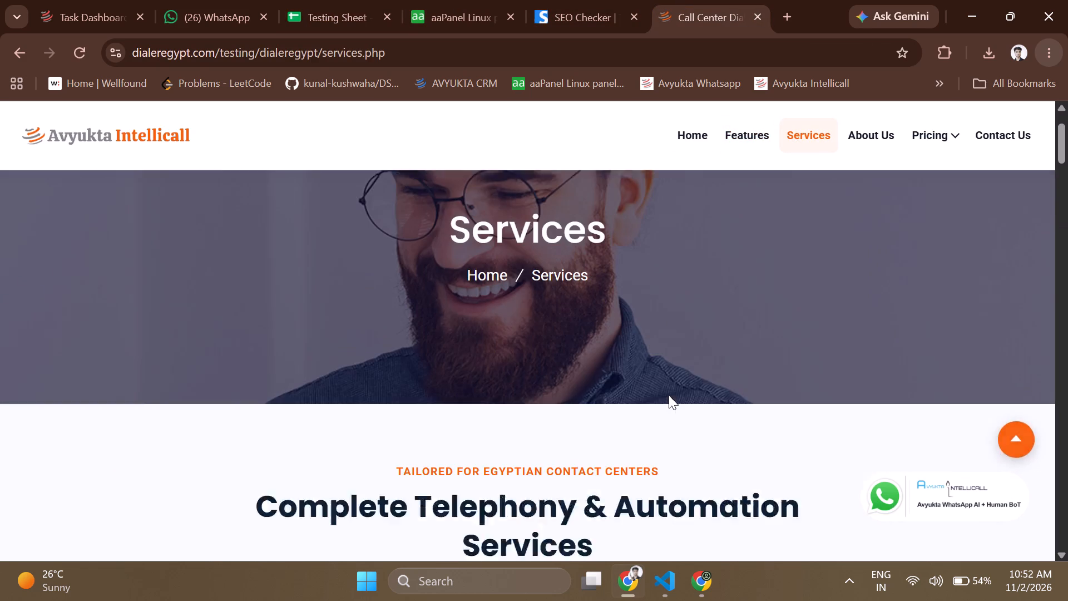
scroll(669, 395, "down", 1)
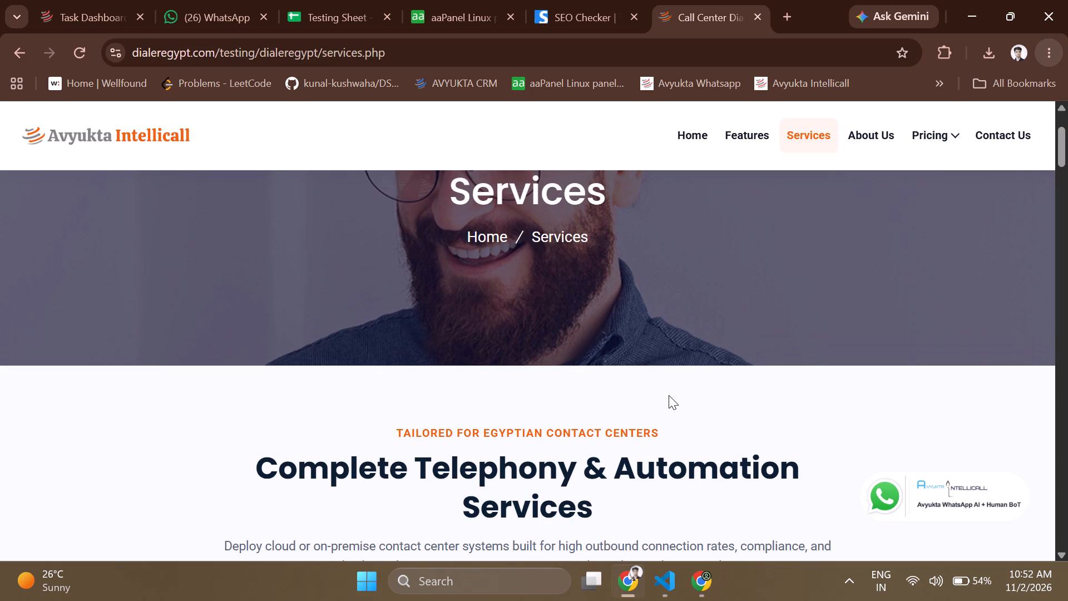
left_click(669, 395)
scroll(669, 395, "down", 4)
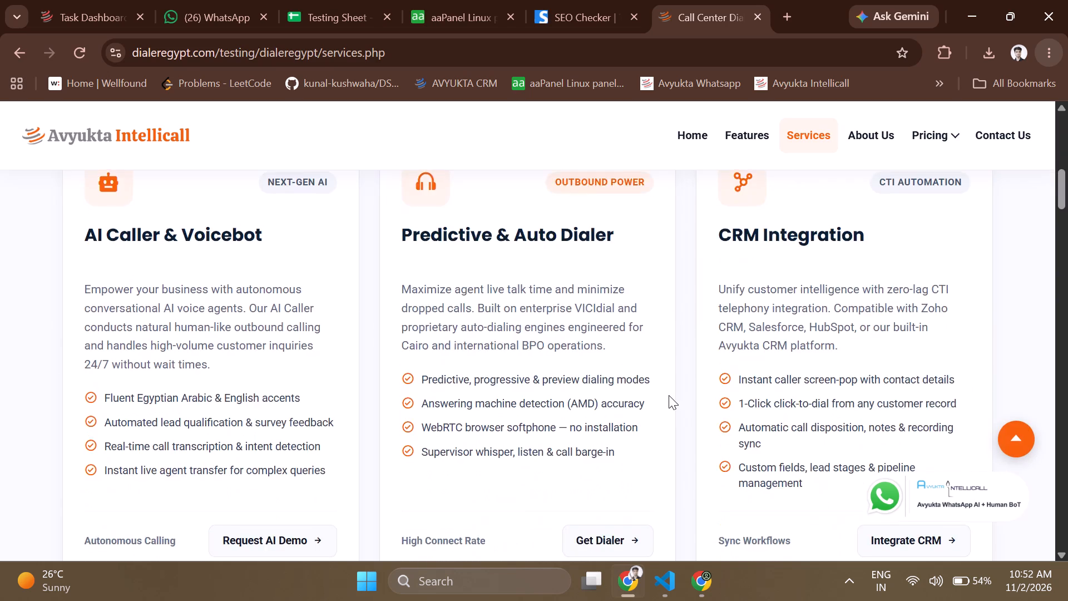
scroll(669, 395, "down", 5)
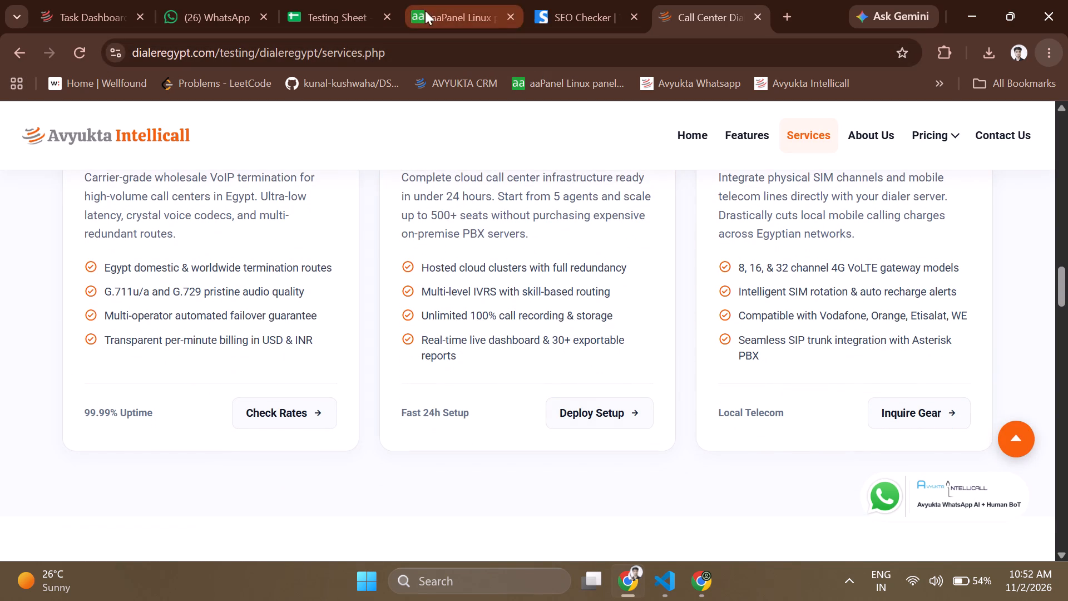
Color the line "2. Our Services Bot icon z index problem." black in the dialeregypt.com issues cell E11.
left_click(330, 0)
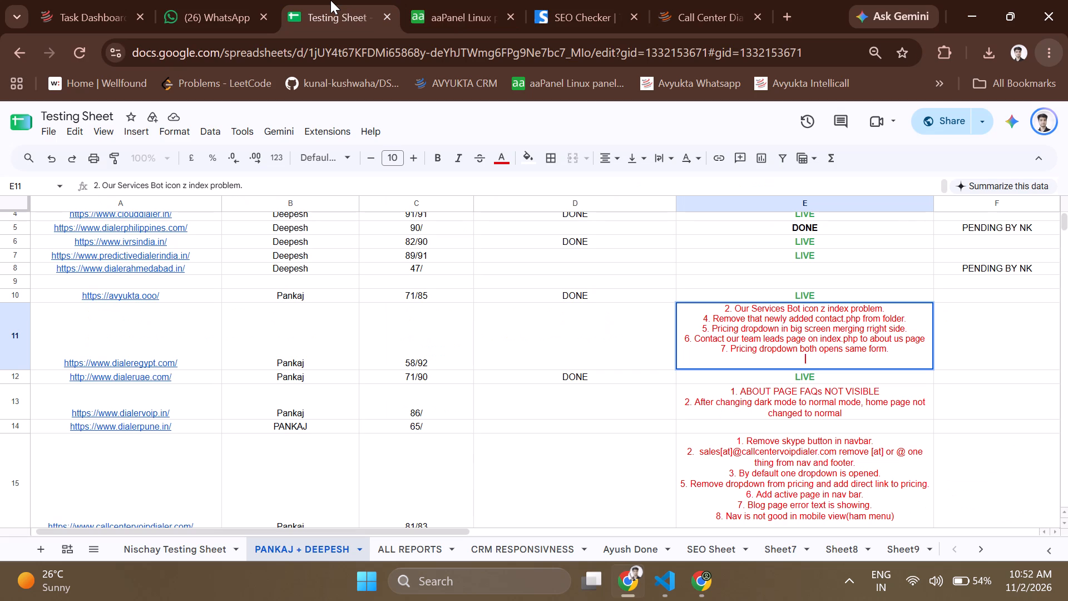
triple_click(845, 312)
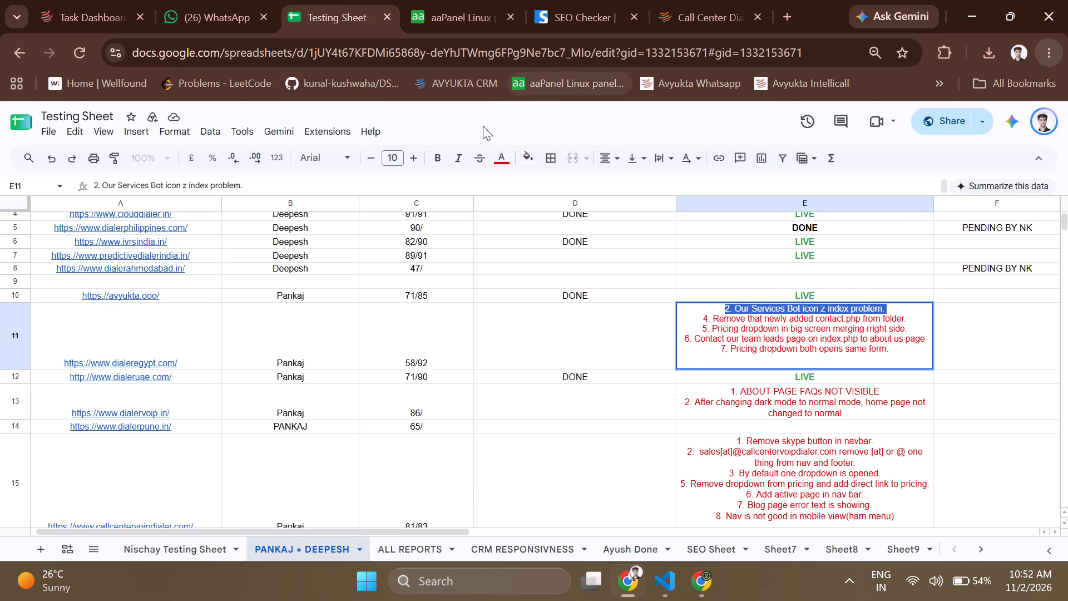
left_click(505, 165)
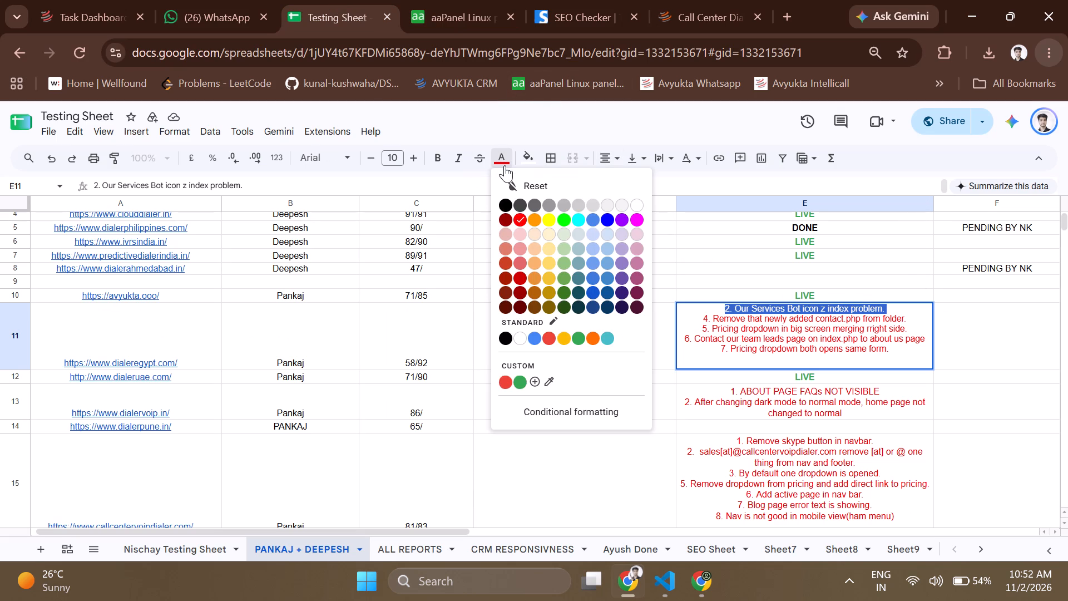
left_click(507, 205)
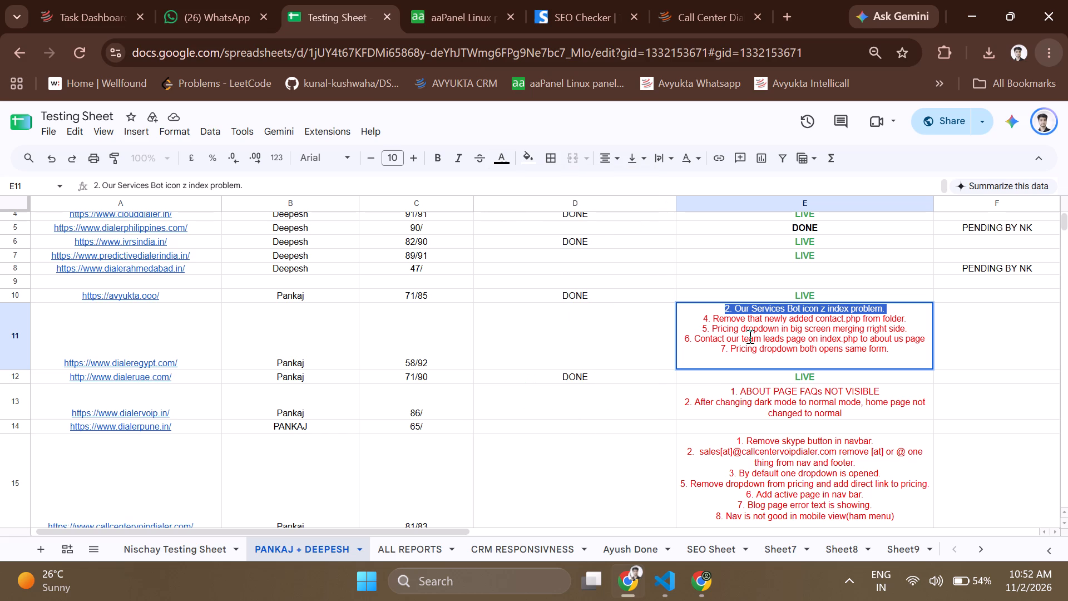
left_click(749, 337)
Inspect the testing copy's Features page down to the footer, and check the Contact Us popup form.
left_click(701, 9)
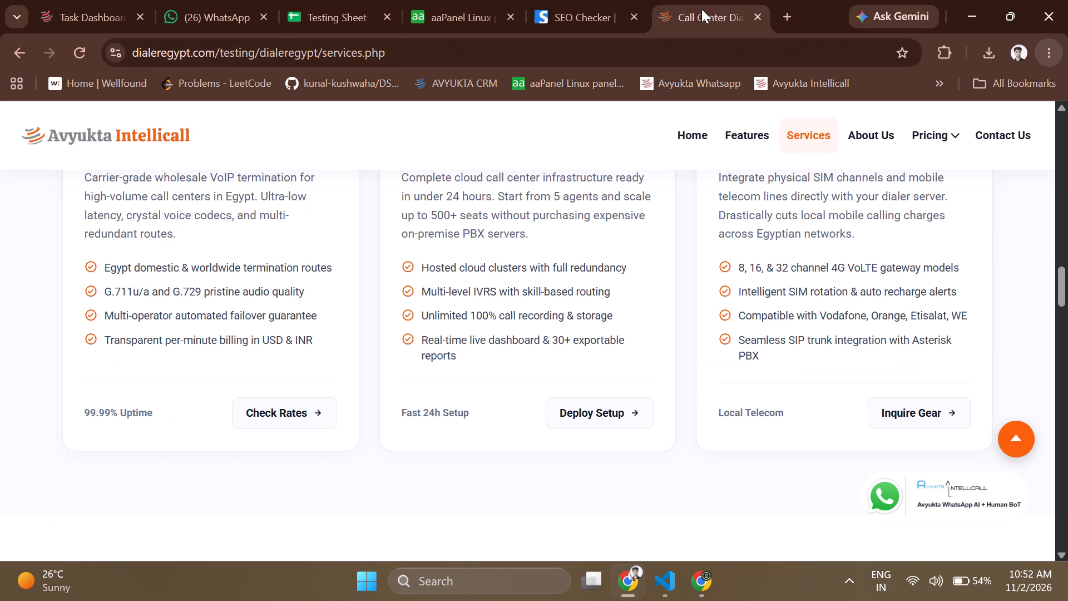
scroll(692, 303, "up", 16)
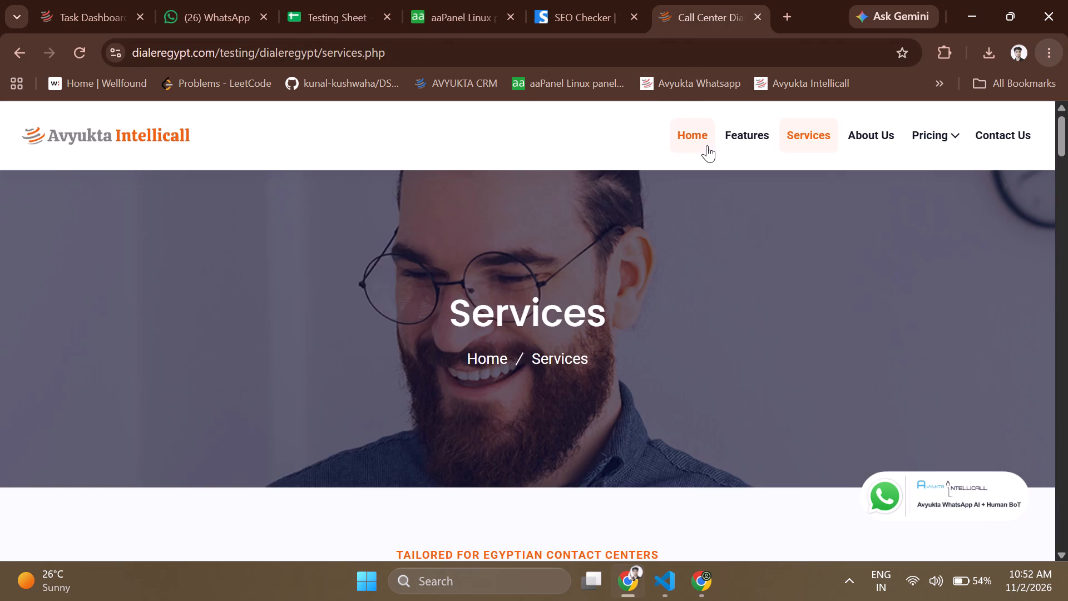
left_click(741, 137)
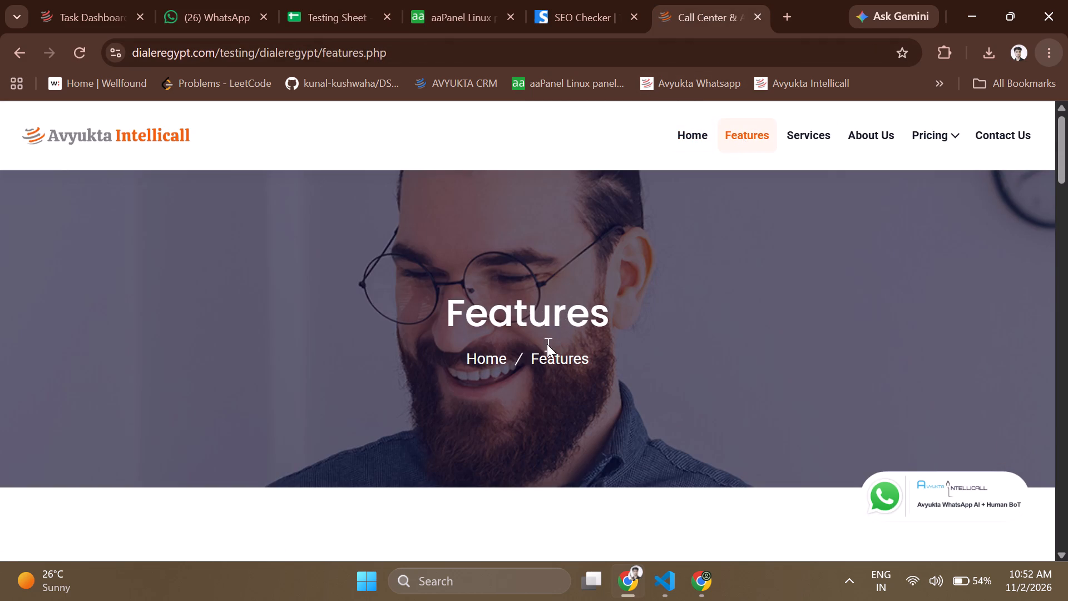
scroll(547, 344, "down", 9)
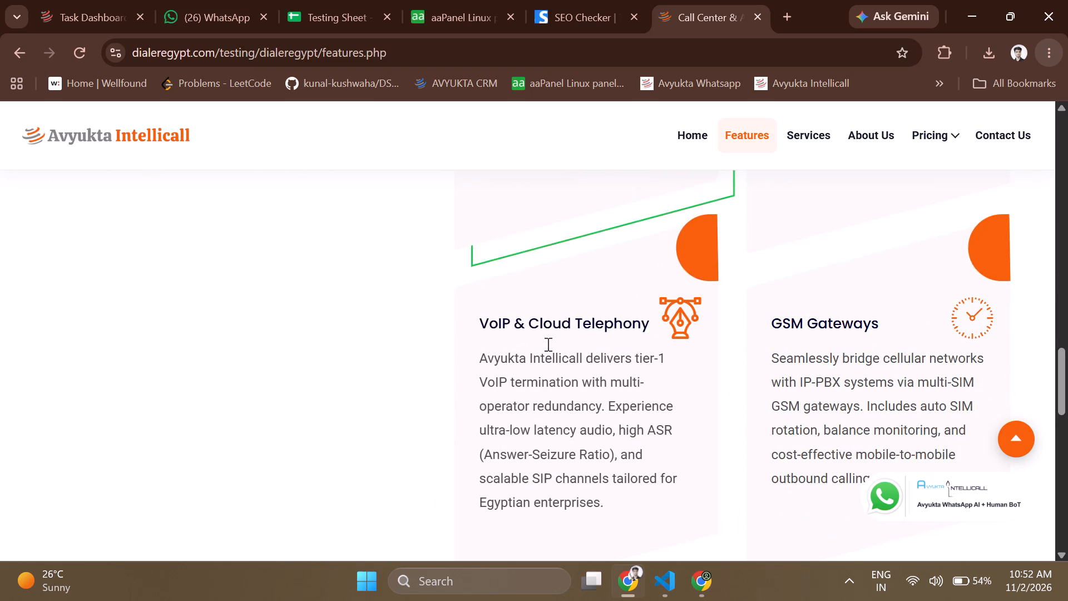
scroll(547, 344, "down", 10)
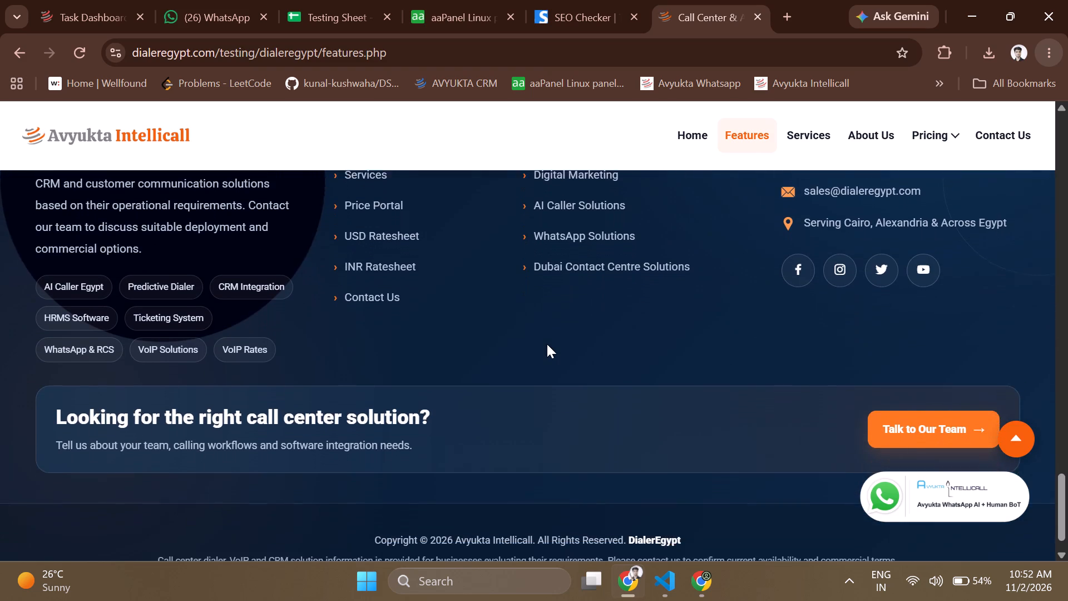
scroll(547, 344, "down", 5)
scroll(547, 344, "up", 20)
scroll(547, 344, "up", 3)
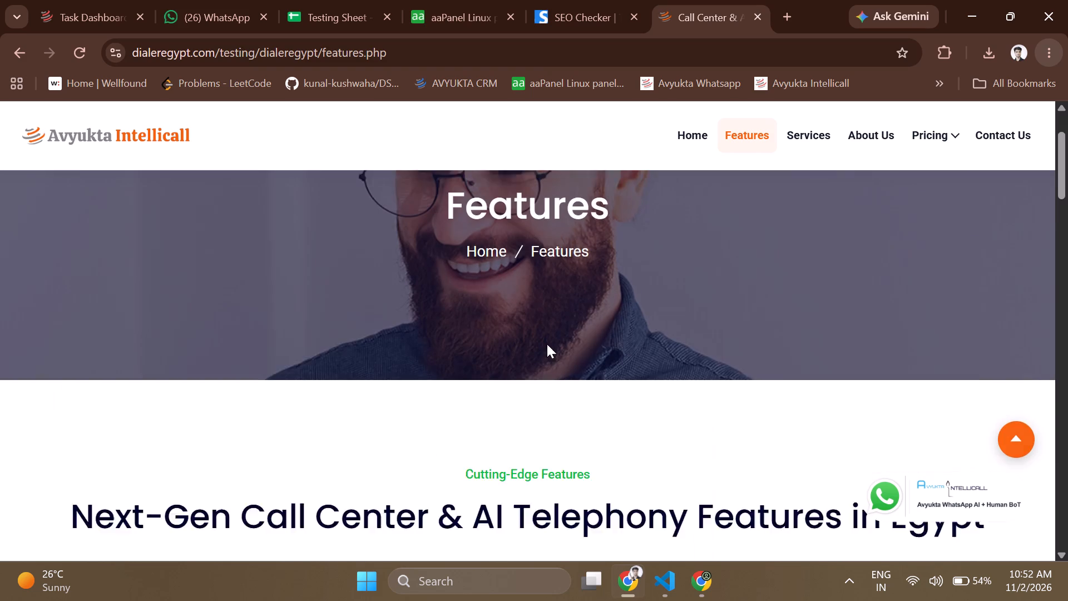
left_click_drag(996, 159, 1006, 139)
left_click(1006, 139)
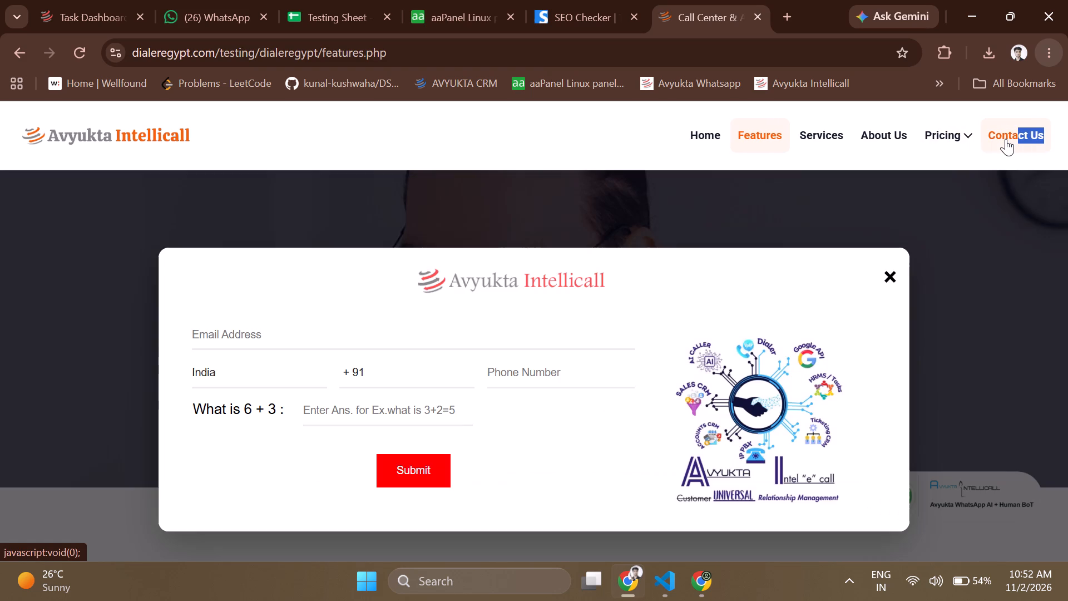
left_click(895, 268)
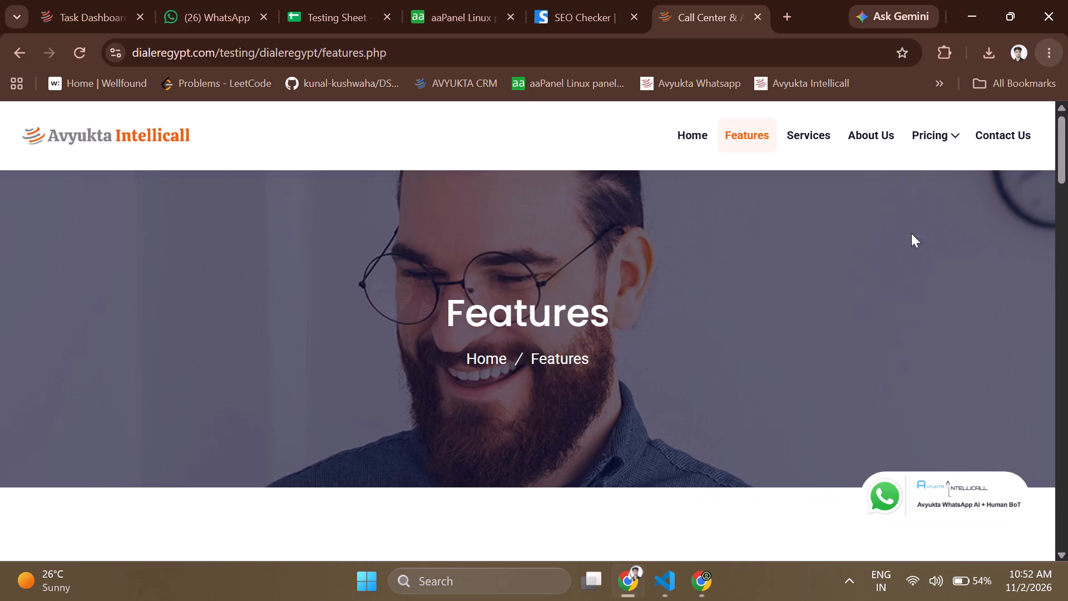
Check where the Contact Our Team link below the FAQs on the testing copy's home page leads.
left_click(685, 135)
scroll(301, 268, "down", 6)
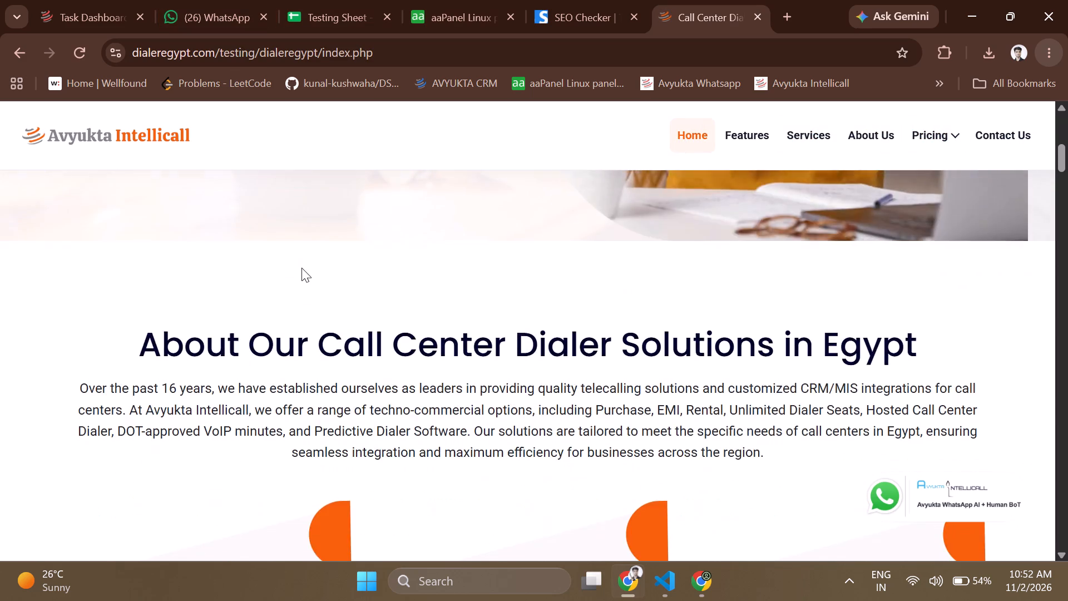
scroll(301, 268, "down", 20)
scroll(301, 268, "down", 4)
scroll(301, 268, "up", 4)
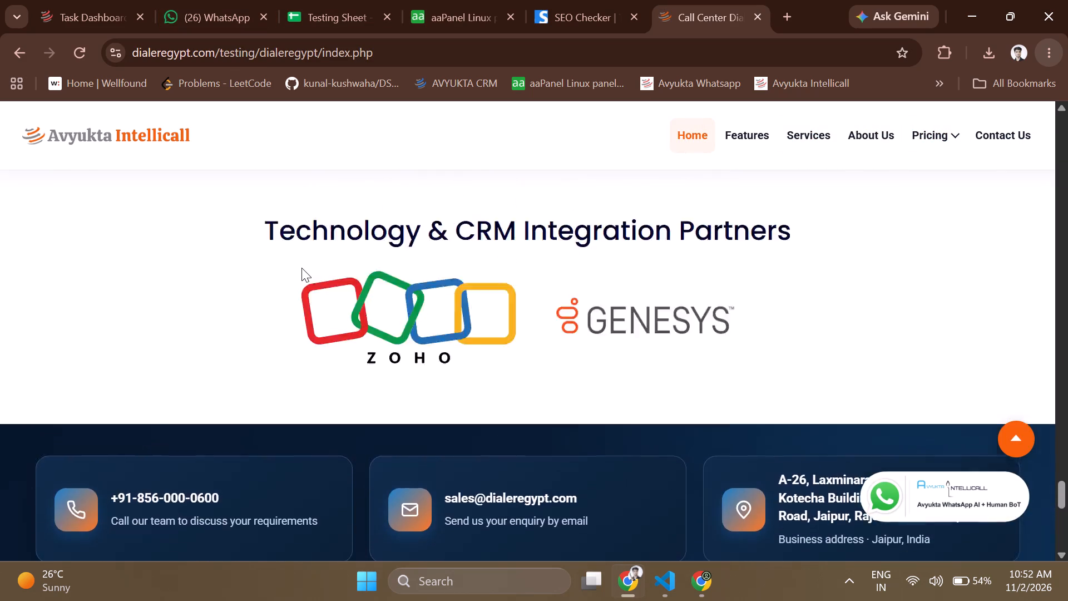
scroll(301, 268, "up", 9)
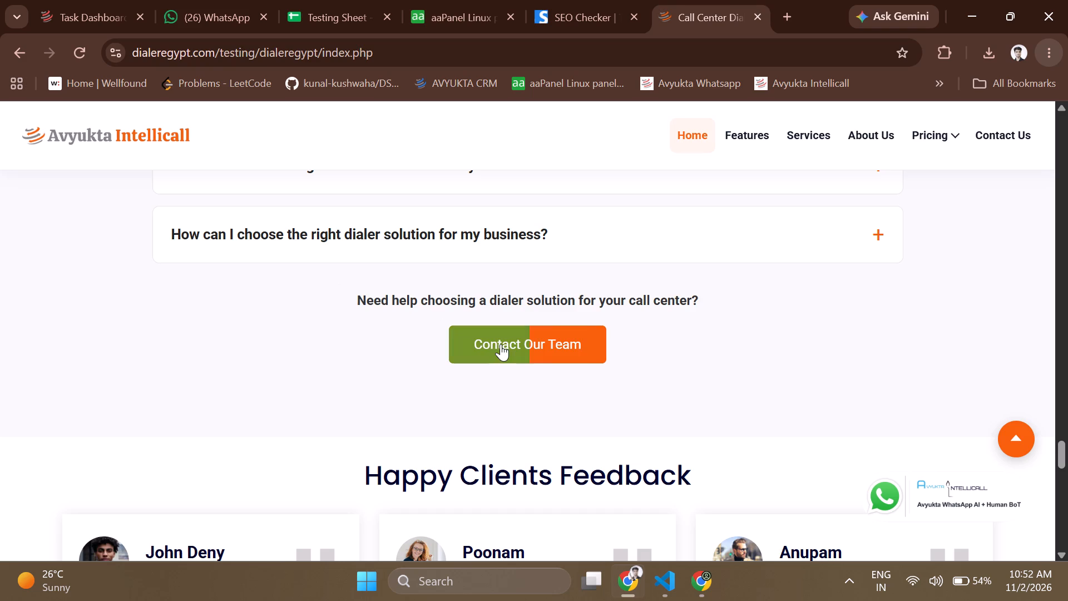
left_click(502, 346)
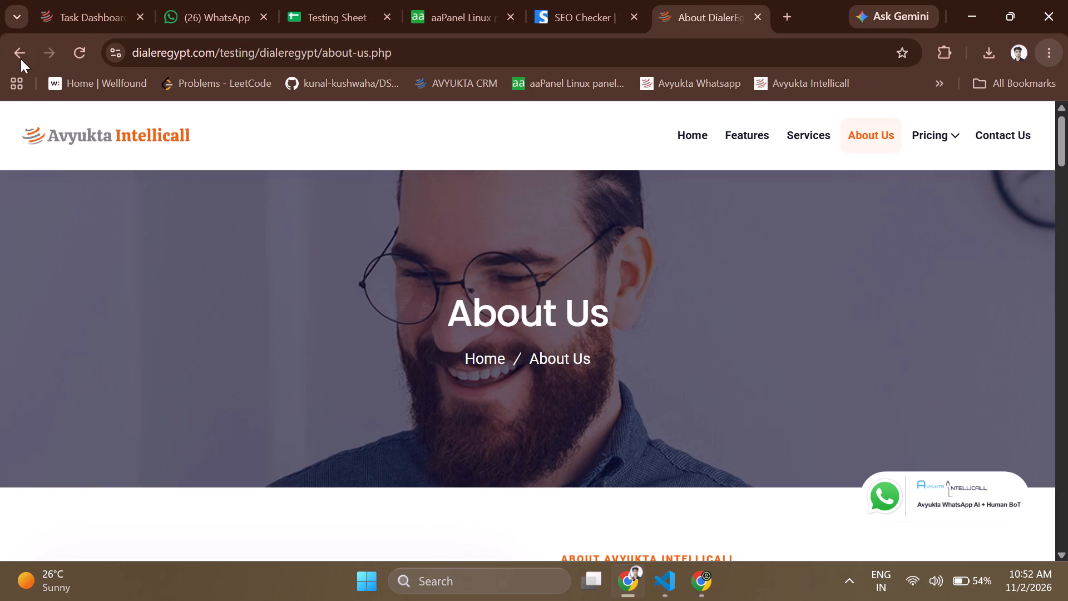
Return to the testing copy's home page, inspect it between the service cards and the footer, and look through the Features page.
left_click(21, 59)
scroll(565, 269, "down", 3)
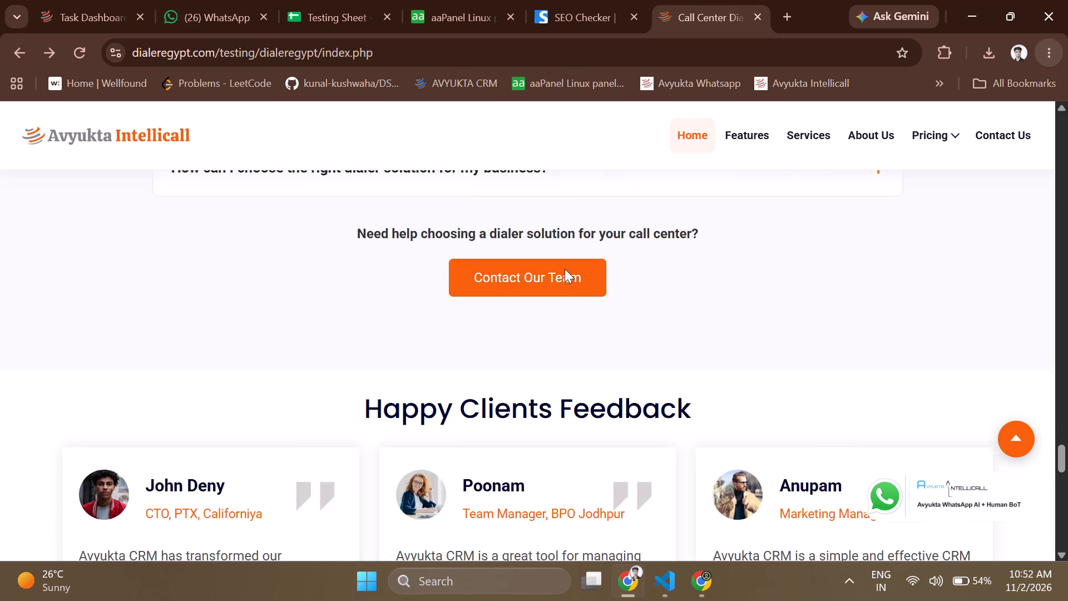
scroll(565, 269, "down", 3)
scroll(565, 269, "up", 2)
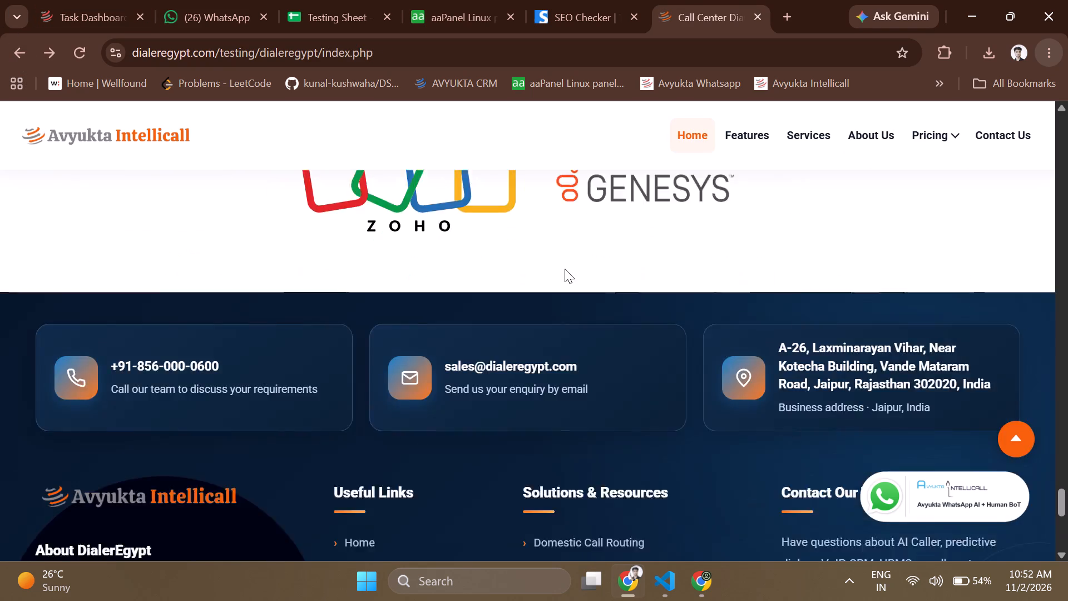
scroll(565, 269, "up", 5)
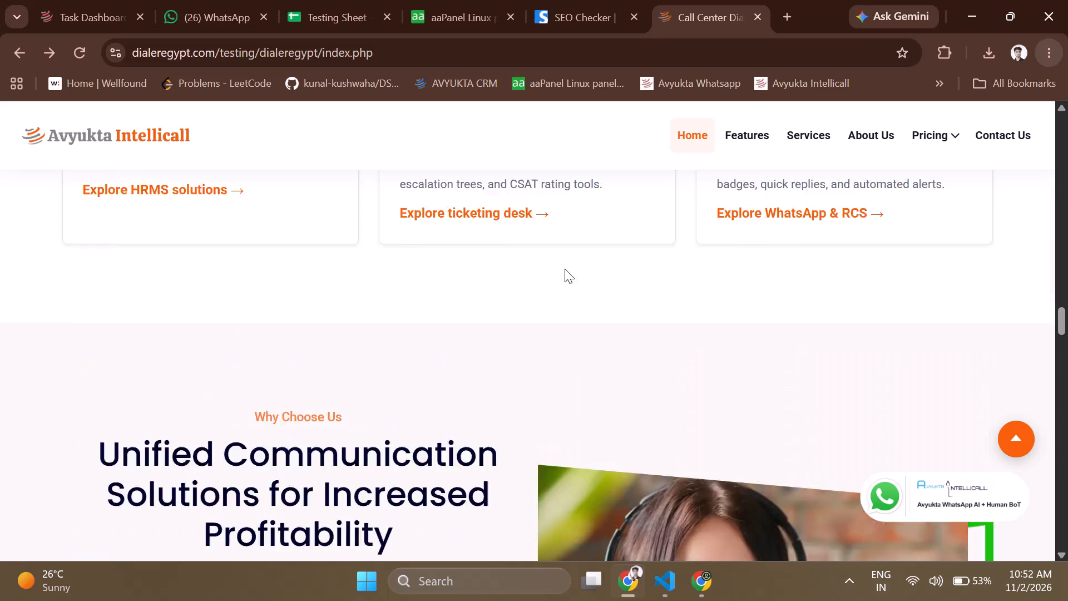
left_click(731, 152)
scroll(555, 366, "down", 2)
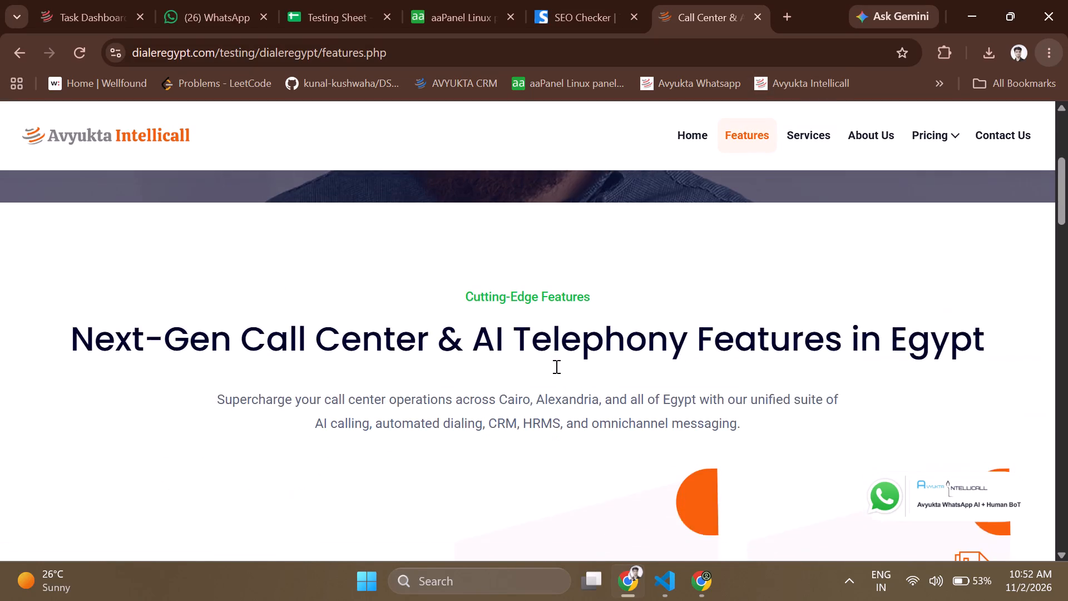
scroll(555, 366, "down", 8)
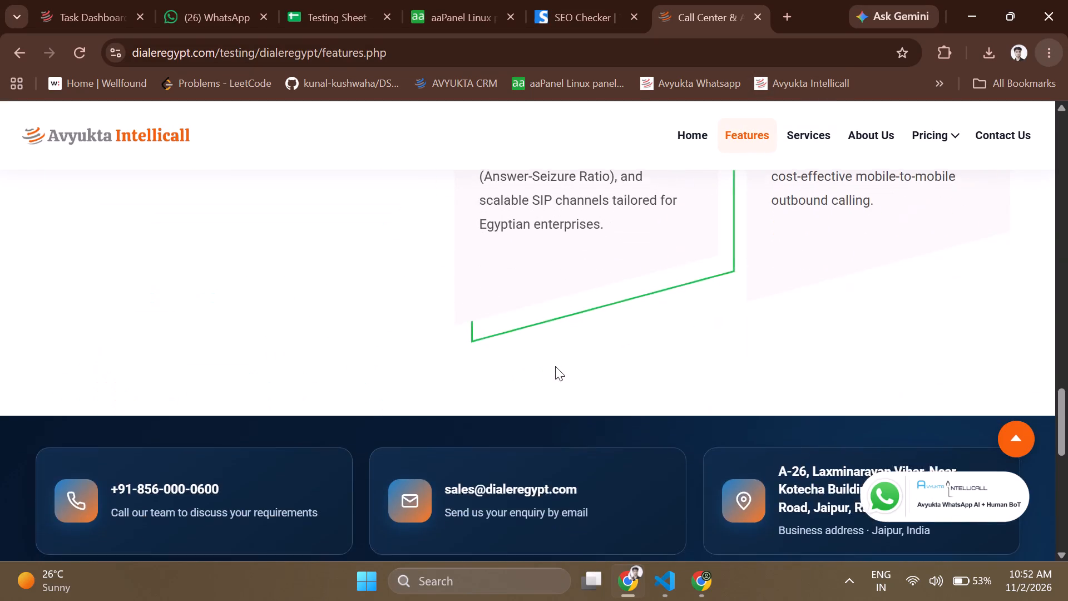
scroll(555, 366, "down", 6)
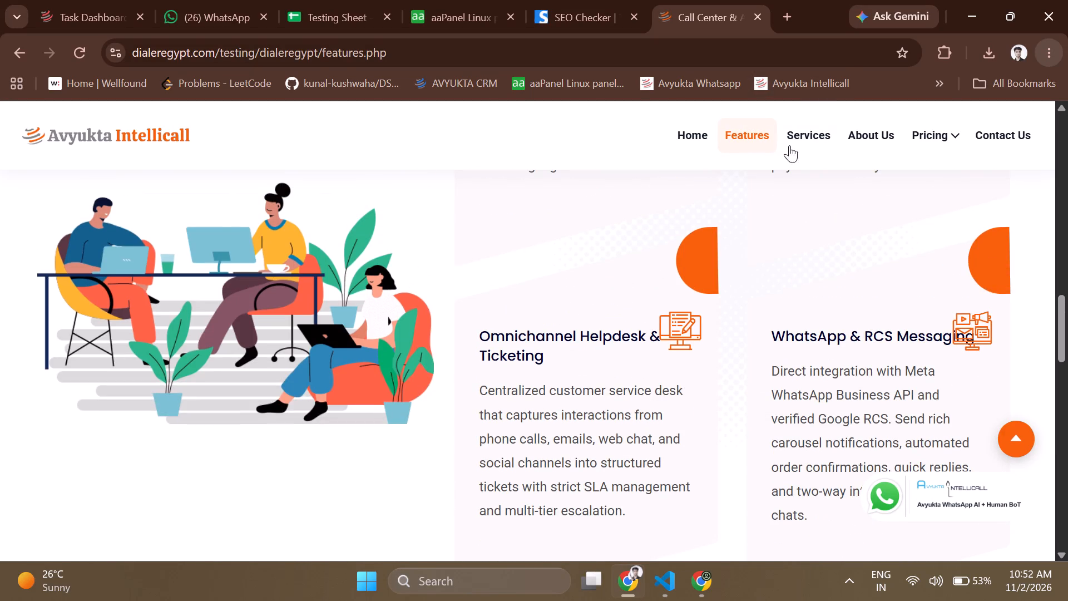
Check the enquiry popup form opened from the Get Dialer, Request AI Demo and Integrate CRM cards on the Services page.
left_click(813, 125)
scroll(556, 348, "down", 3)
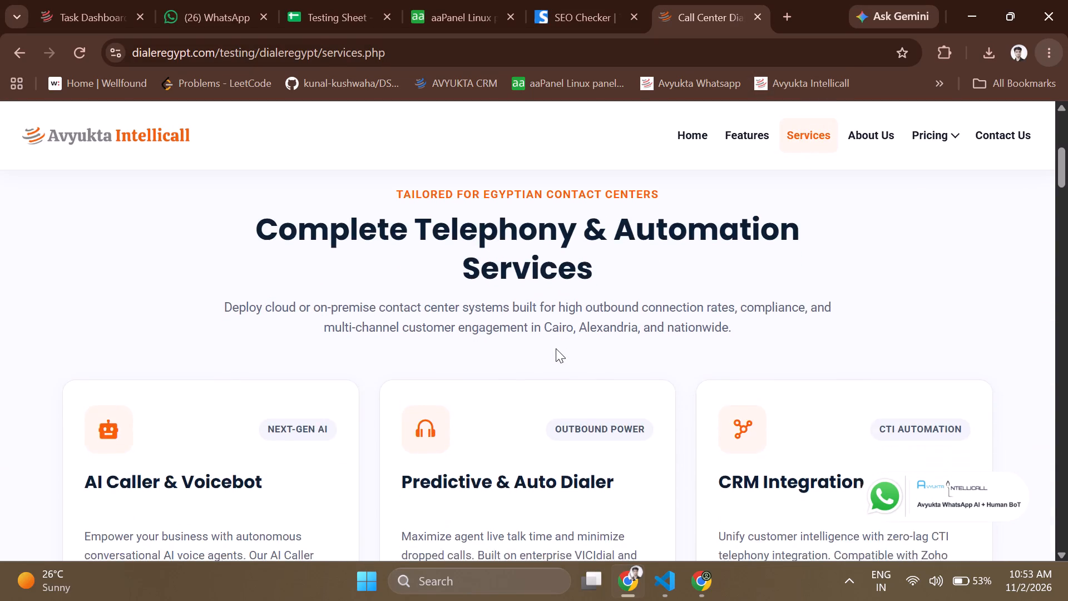
scroll(556, 348, "down", 2)
scroll(382, 384, "down", 2)
left_click(590, 440)
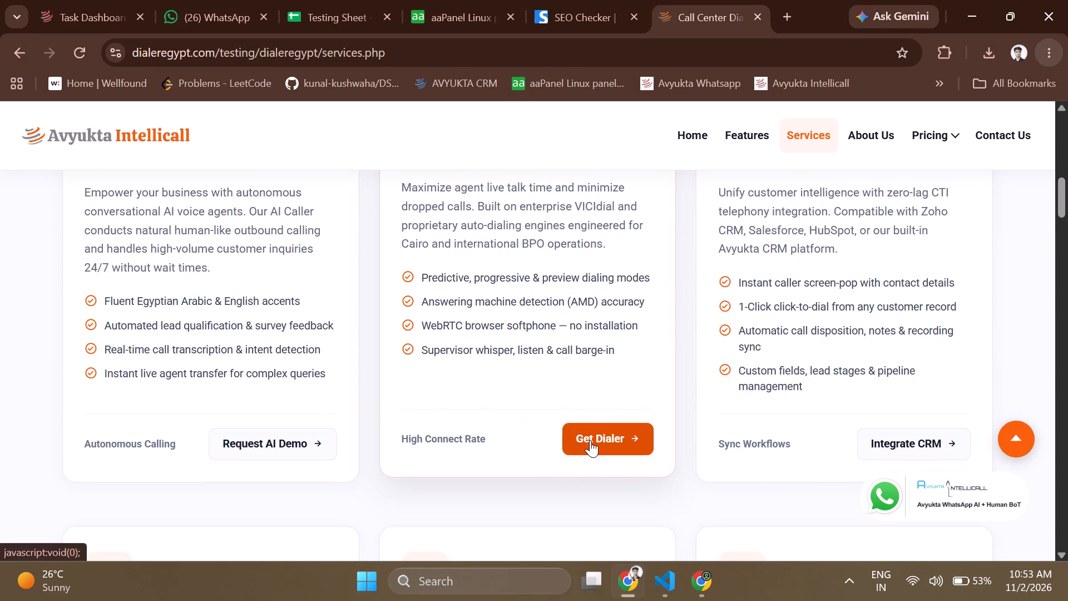
left_click(891, 280)
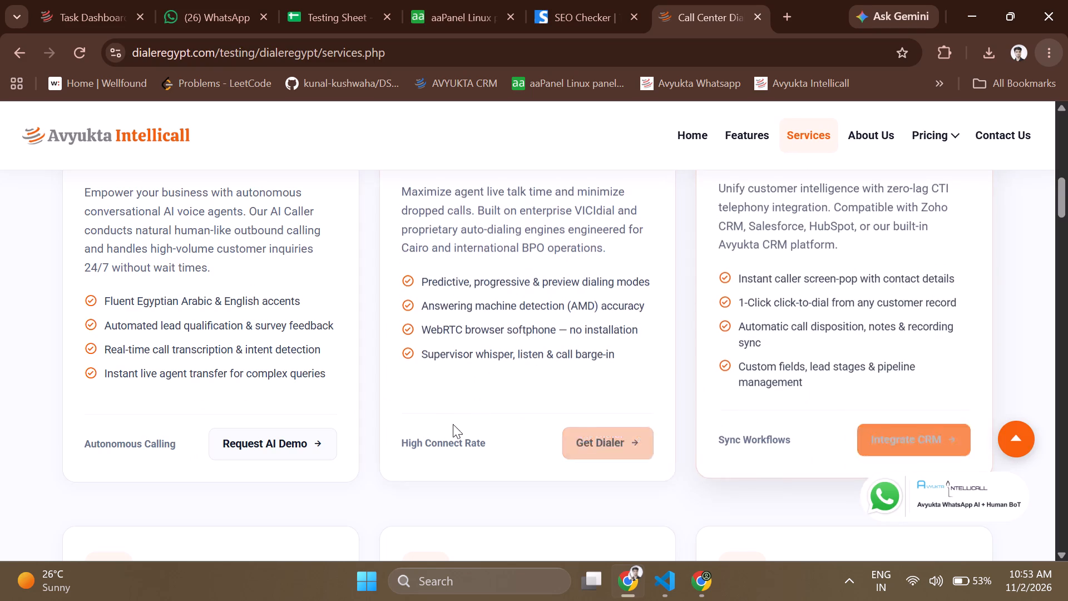
left_click(428, 437)
left_click(295, 439)
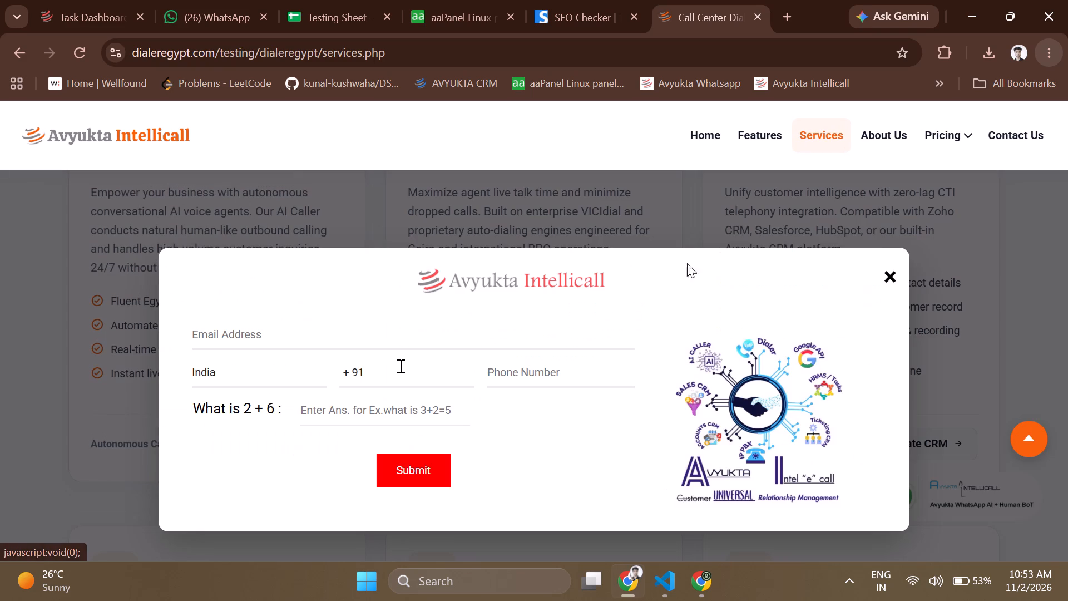
left_click(887, 279)
left_click(951, 431)
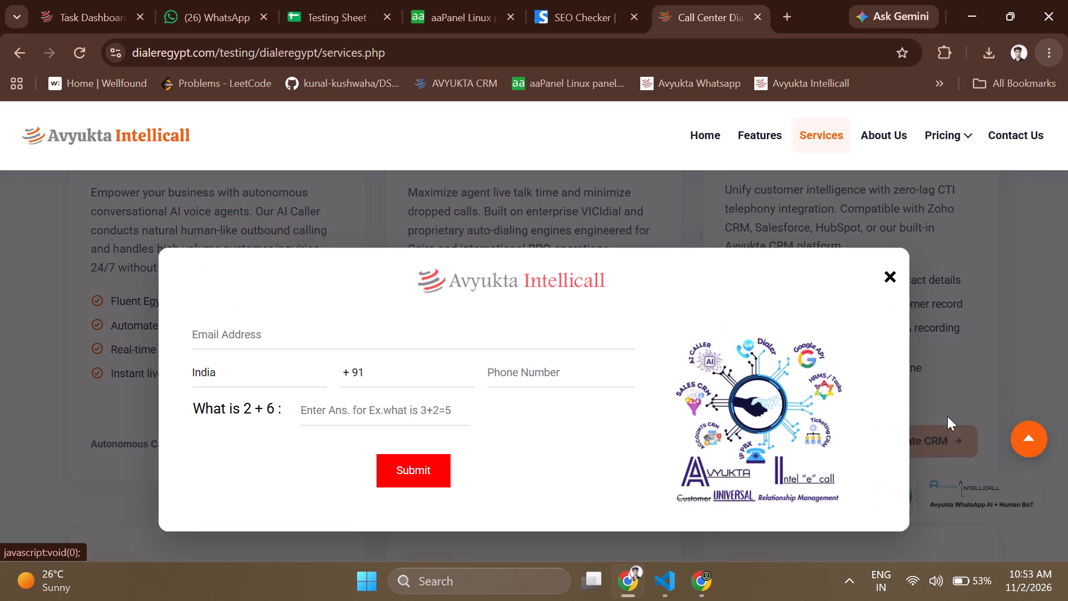
left_click(884, 272)
Inspect the remaining service cards and the onboarding section on the Services page, and check the popup form behind Deploy Setup.
scroll(502, 379, "down", 3)
scroll(484, 239, "down", 2)
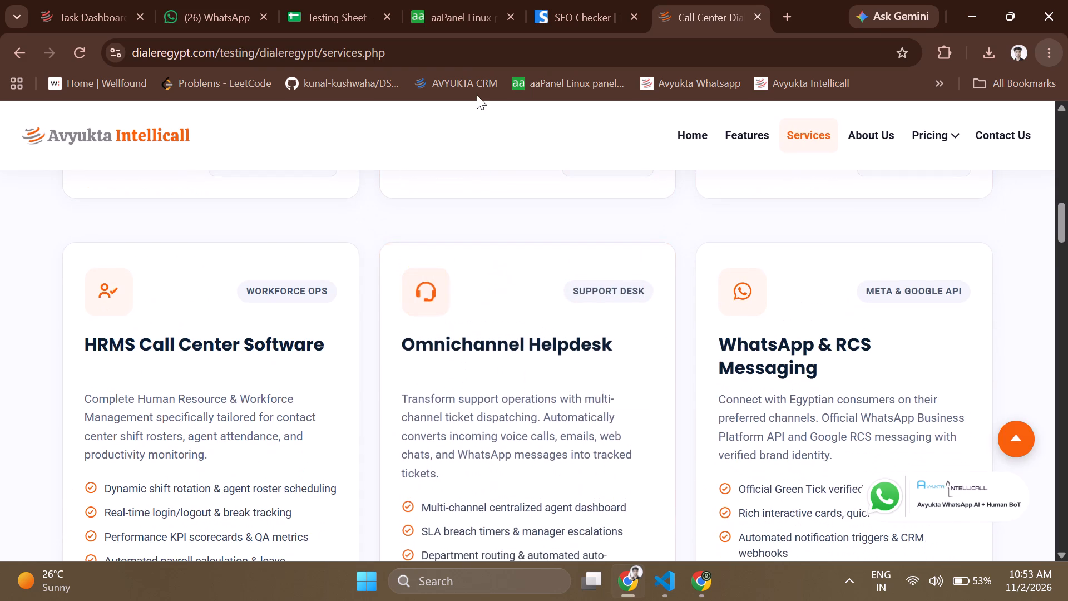
scroll(477, 95, "down", 2)
scroll(517, 442, "down", 3)
scroll(502, 0, "up", 1, "ctrl")
scroll(502, 0, "down", 5, "ctrl")
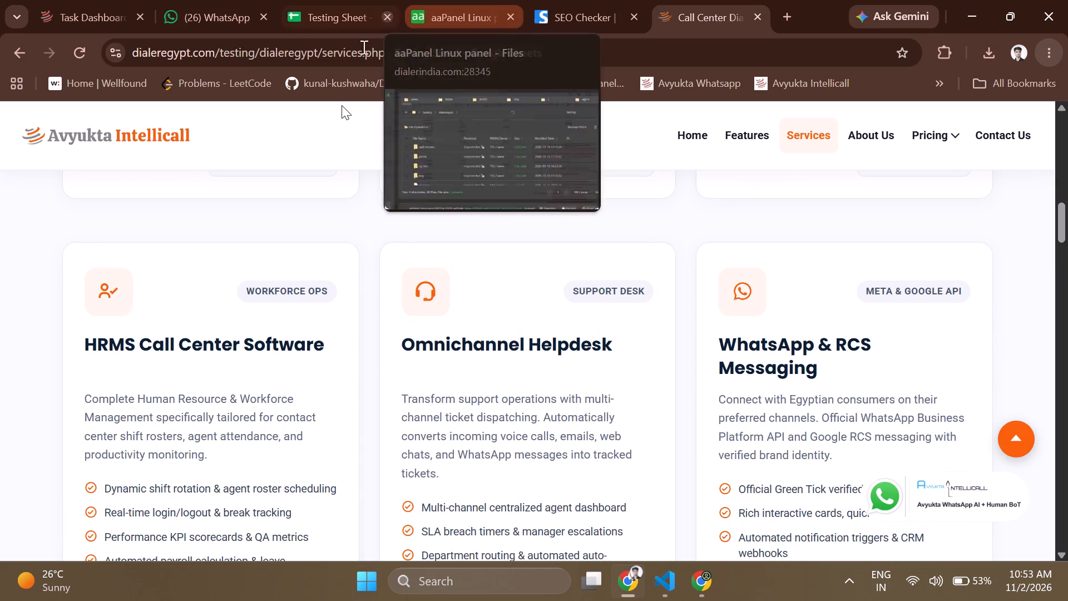
scroll(533, 335, "down", 10)
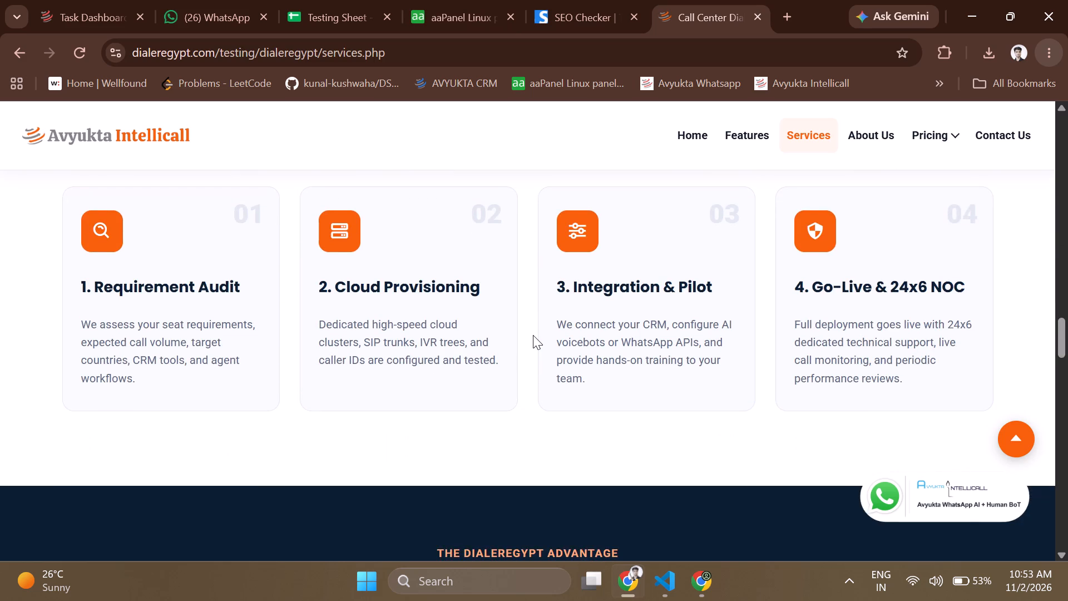
scroll(533, 335, "up", 3)
scroll(533, 335, "down", 1)
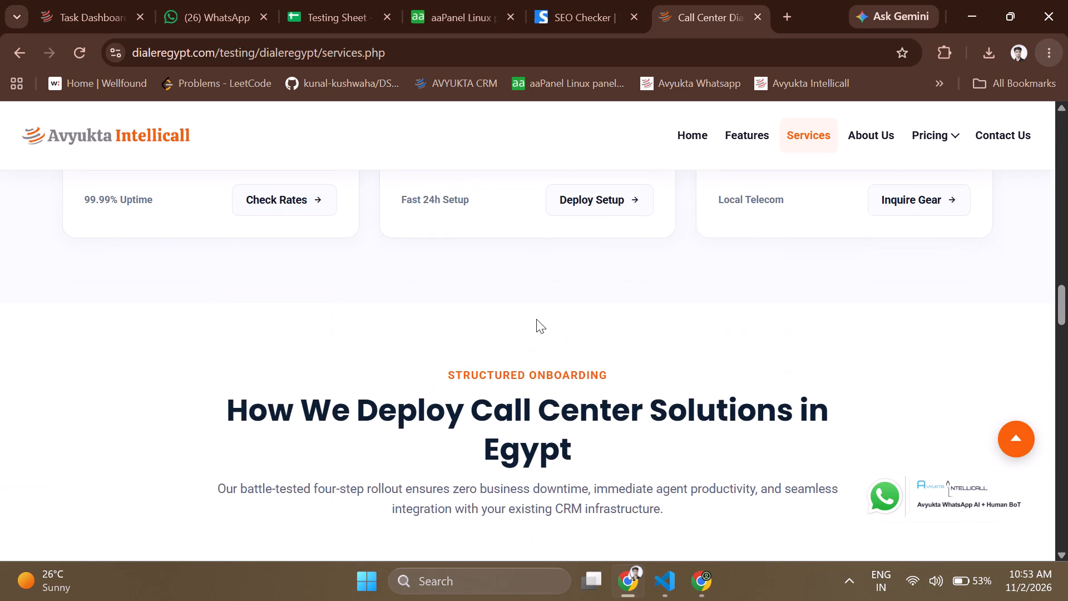
left_click(598, 186)
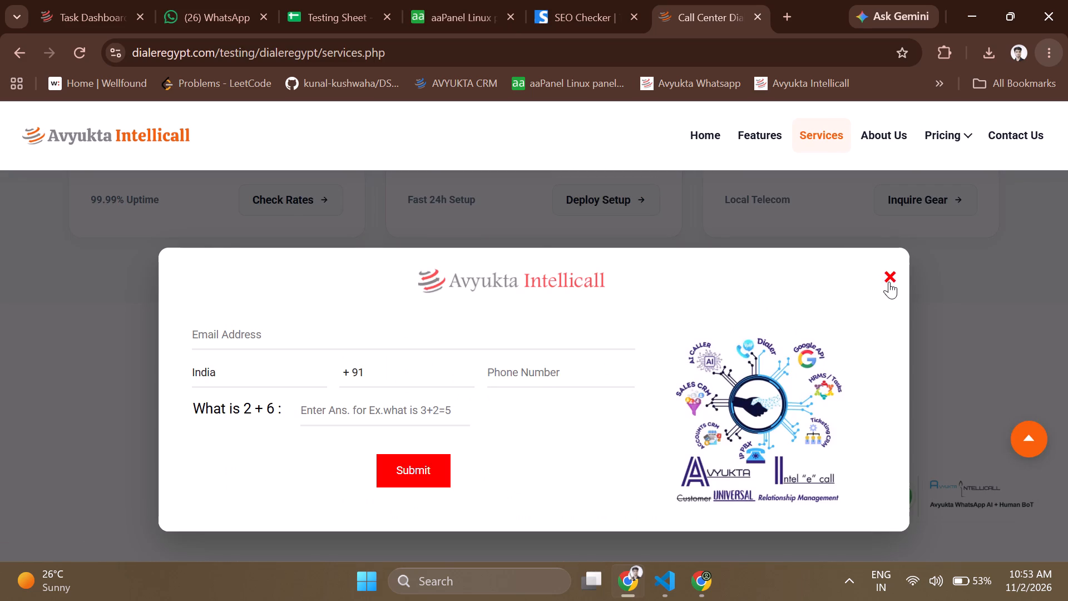
left_click(889, 282)
scroll(567, 338, "down", 6)
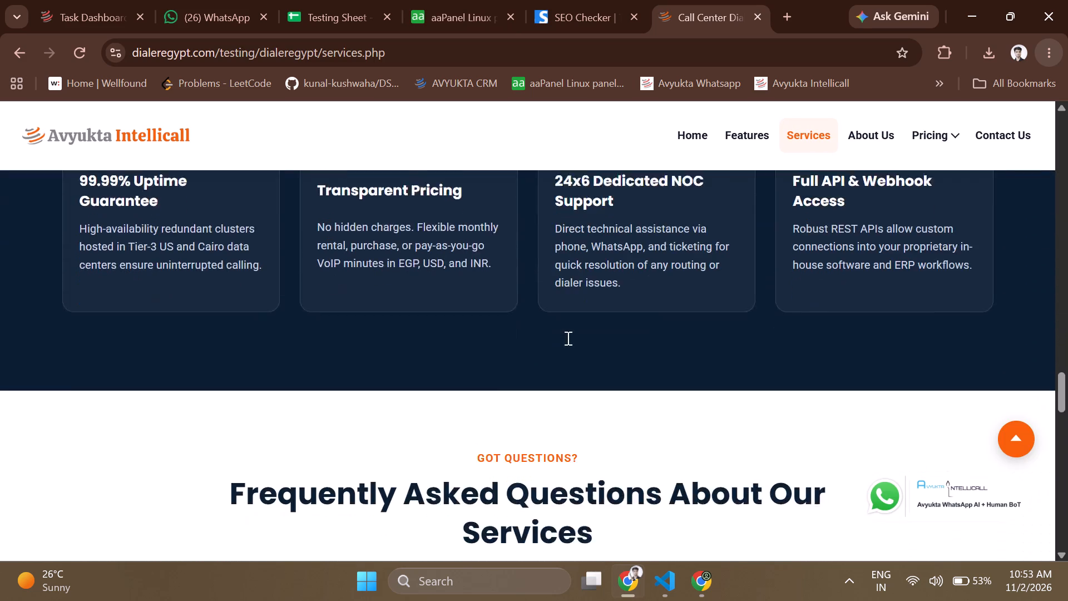
scroll(567, 338, "down", 6)
scroll(567, 338, "up", 2)
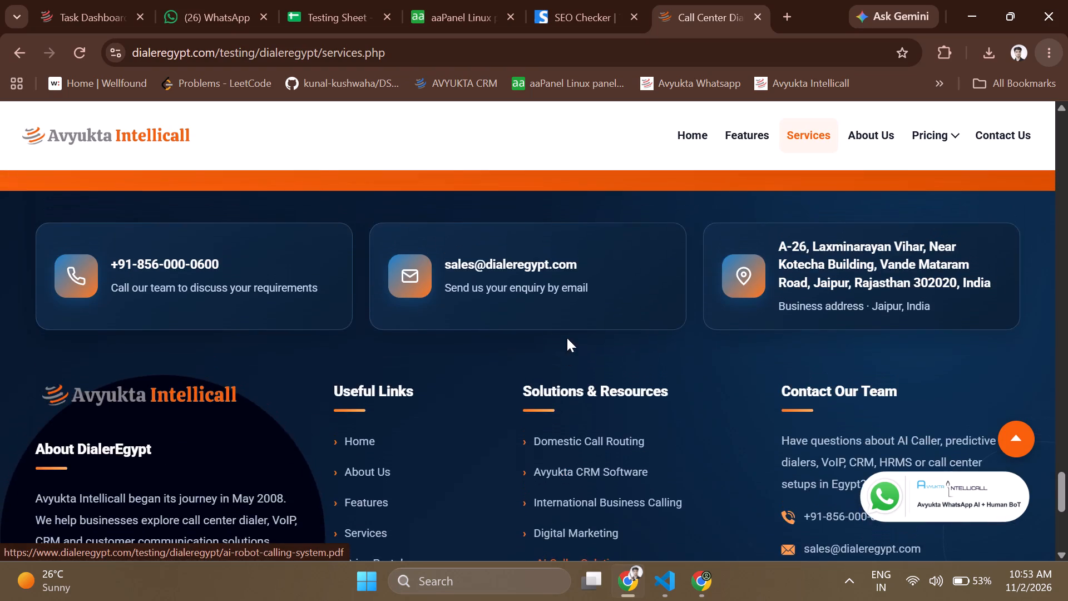
scroll(567, 338, "up", 3)
left_click(458, 280)
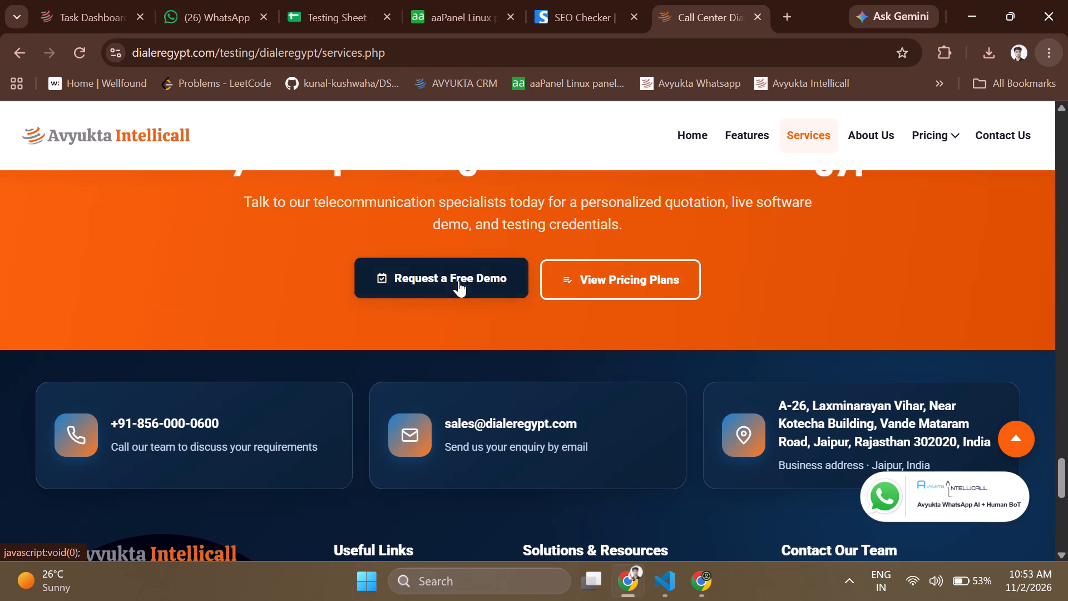
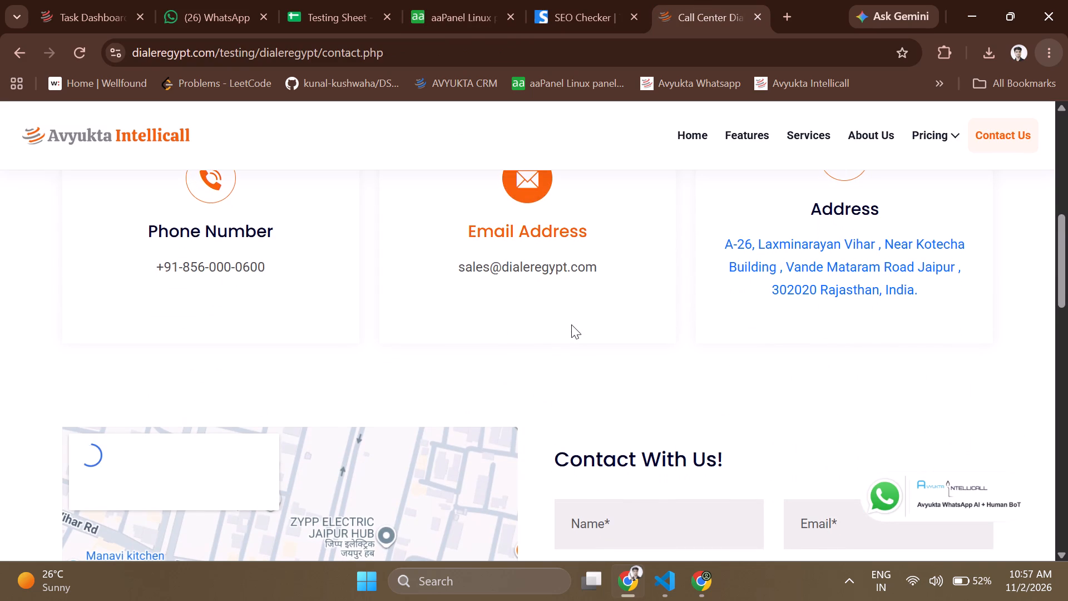
scroll(571, 324, "down", 2)
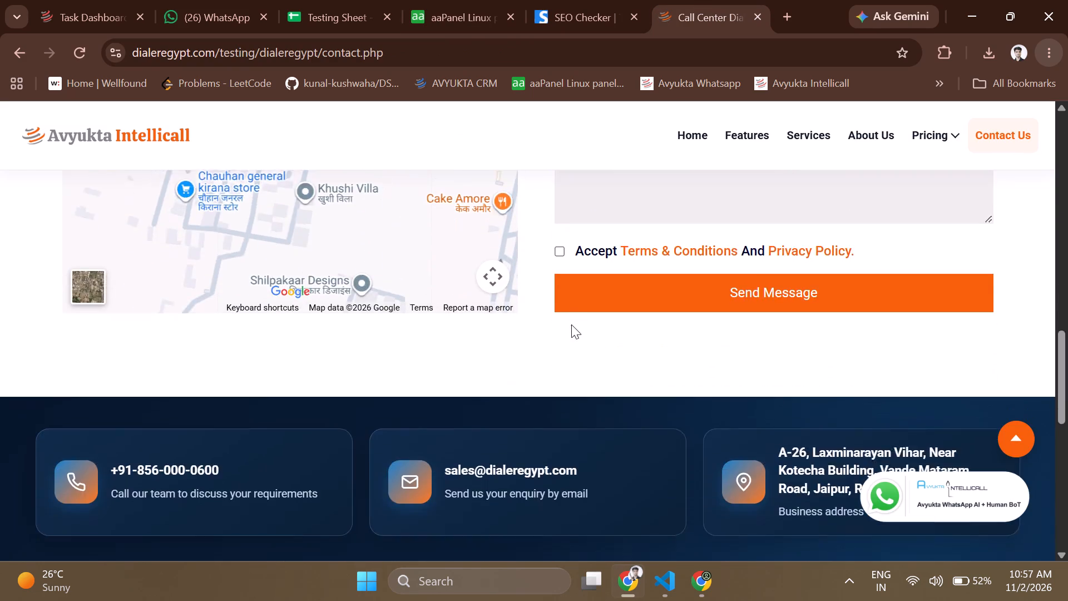
scroll(571, 324, "down", 3)
scroll(571, 324, "up", 17)
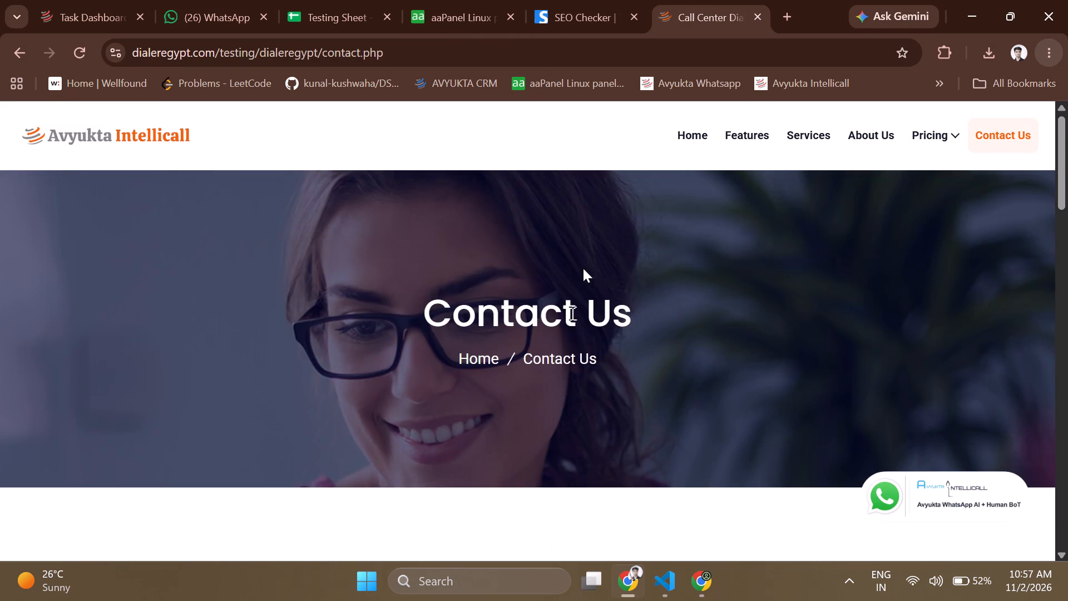
left_click(748, 149)
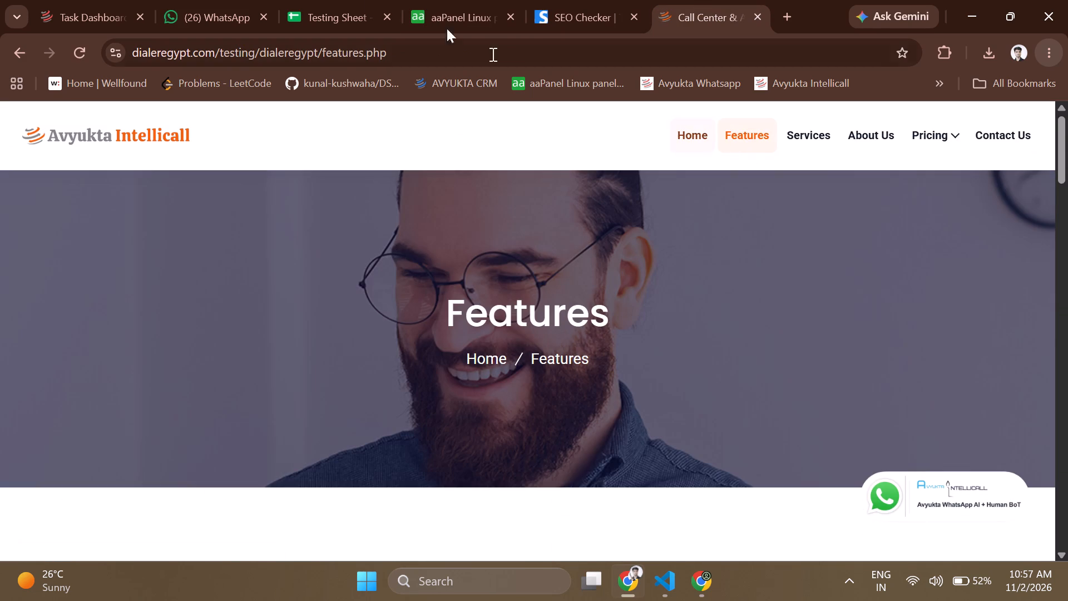
left_click(690, 139)
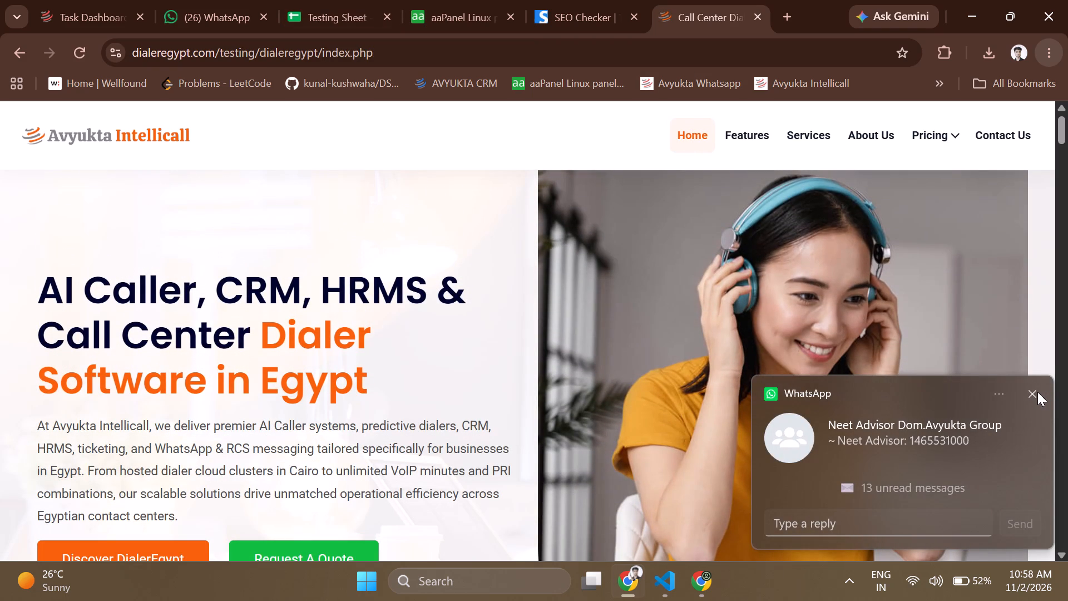
Delete issue 4, about removing the newly added contact.php, from the dialeregypt.com row's issues in the Testing Sheet.
left_click(1034, 391)
left_click(324, 0)
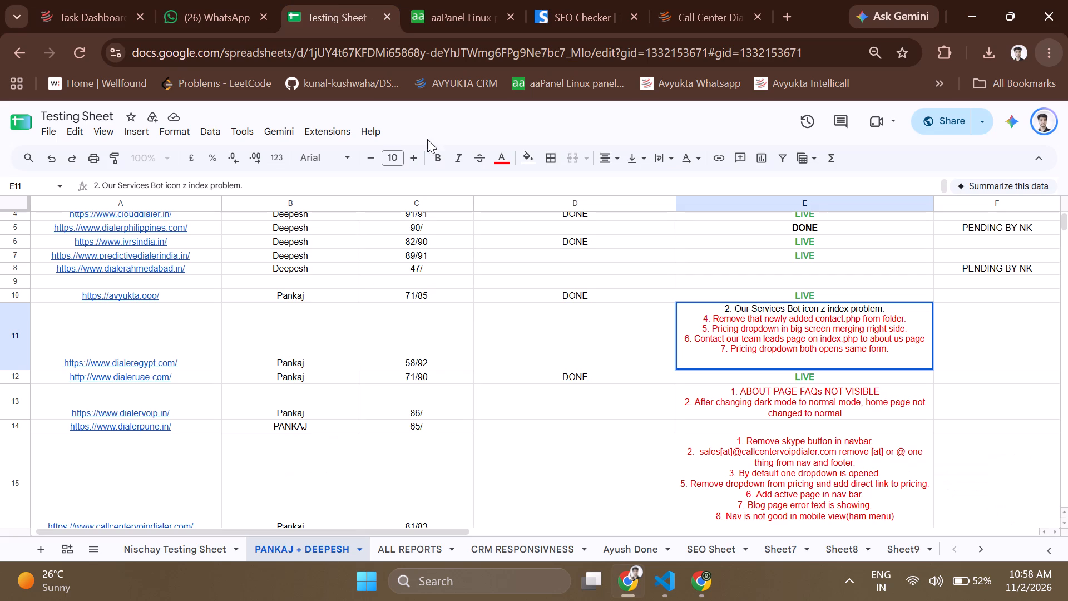
triple_click(773, 316)
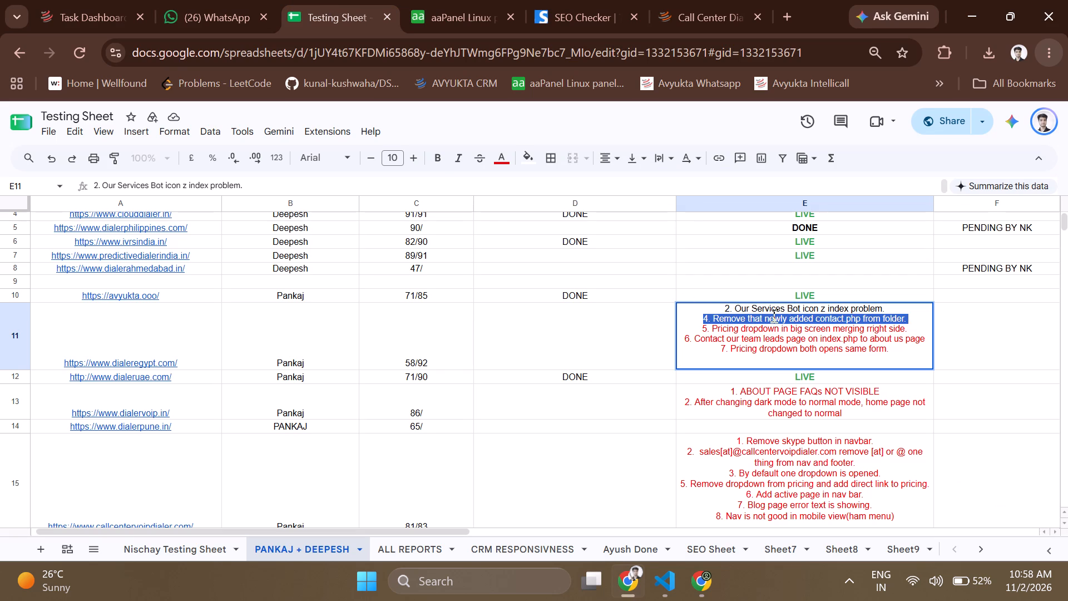
key("BackSpace")
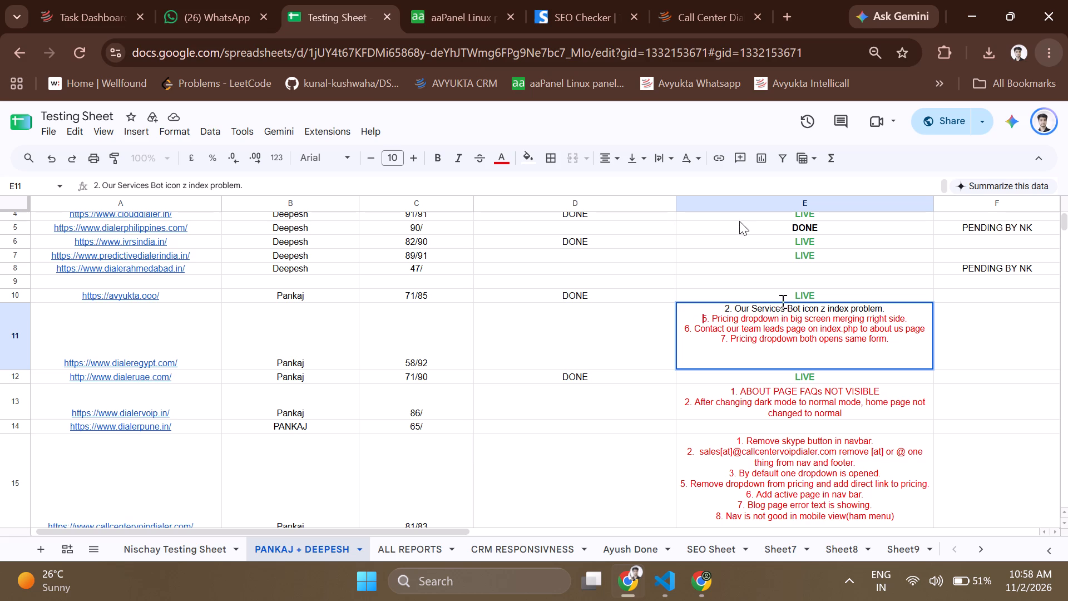
Test the Pricing dropdown on the testing copy's home page by opening and closing it repeatedly.
left_click(703, 0)
left_click(933, 133)
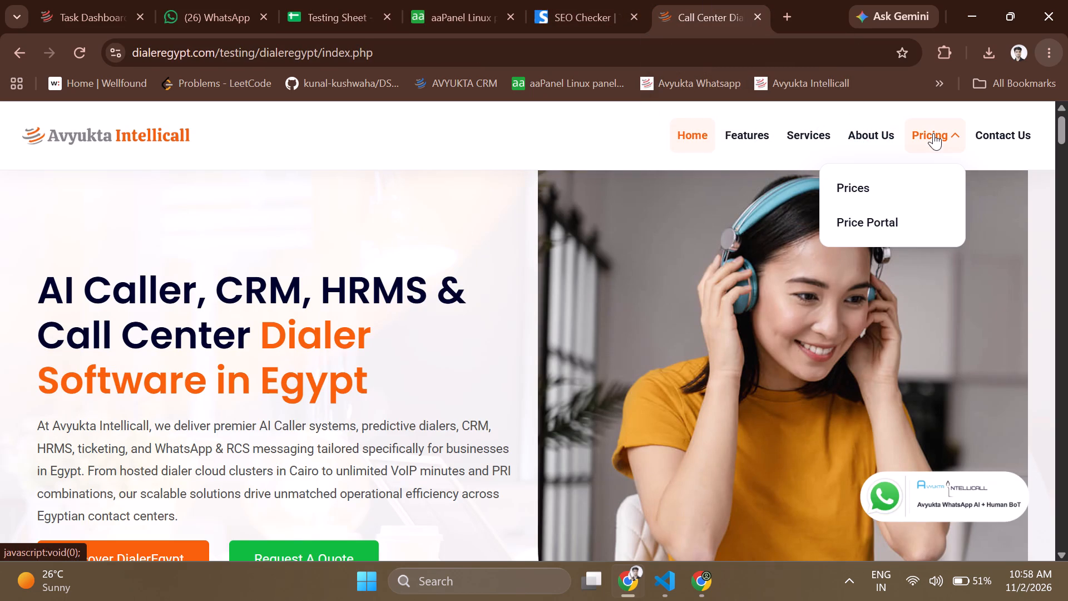
left_click(933, 133)
left_click(933, 133)
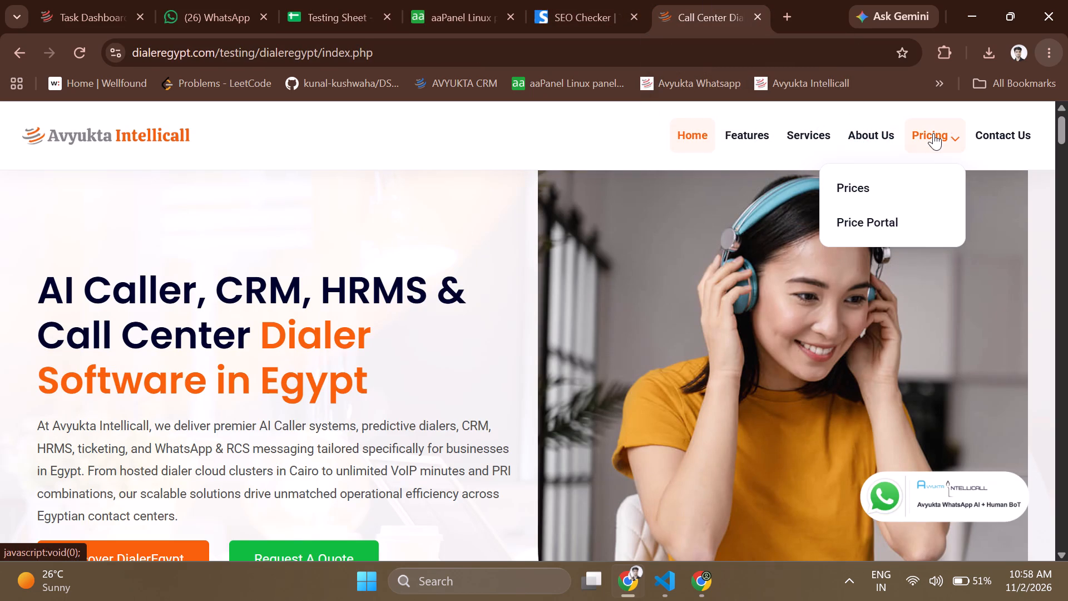
left_click(933, 133)
left_click(933, 133)
left_click(933, 133)
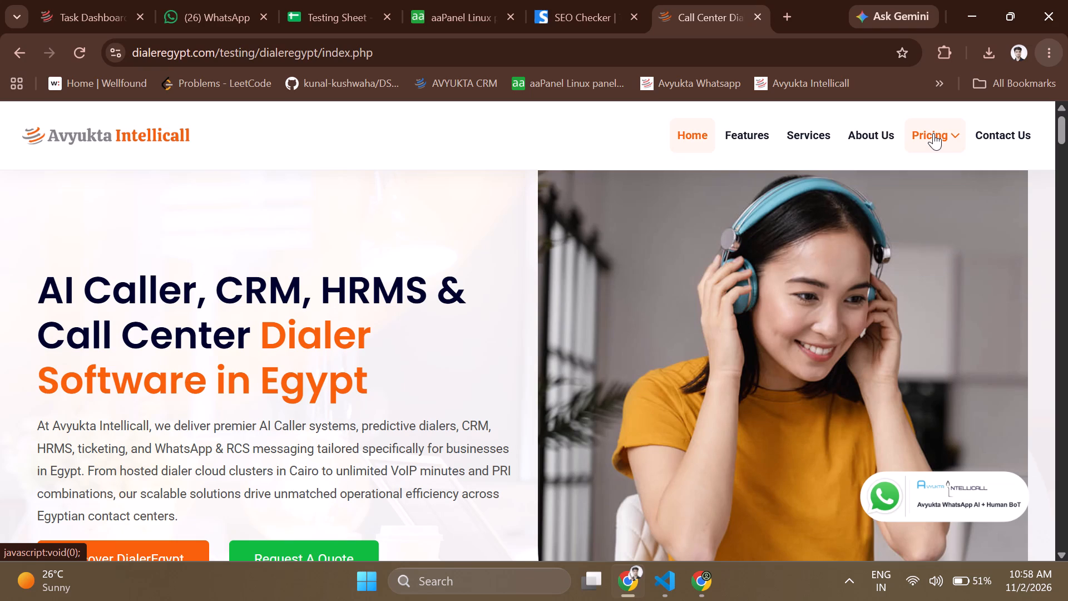
left_click(933, 133)
triple_click(933, 133)
left_click(933, 133)
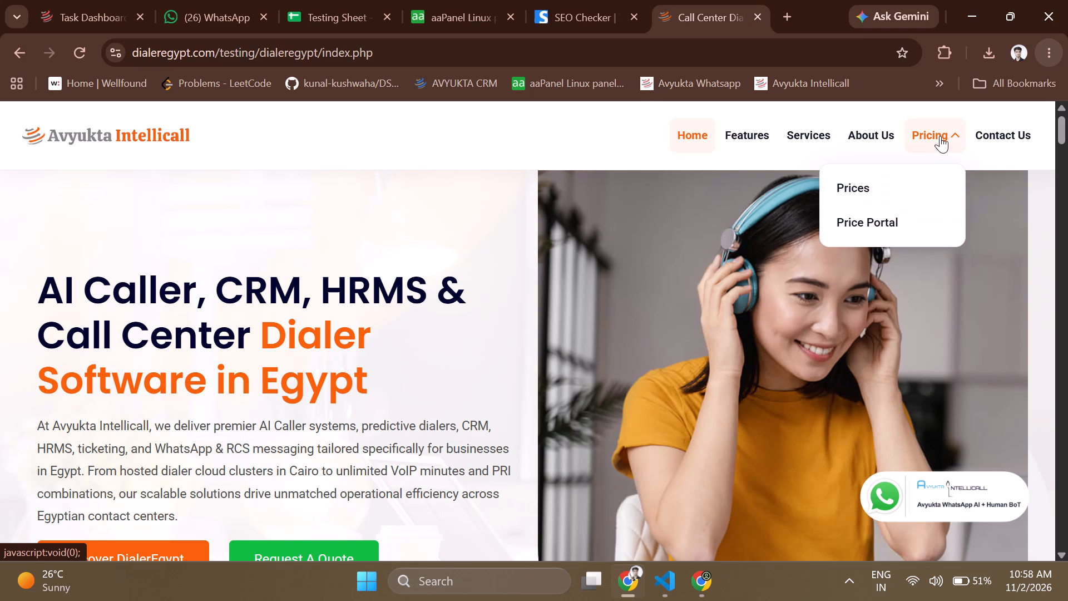
left_click(940, 136)
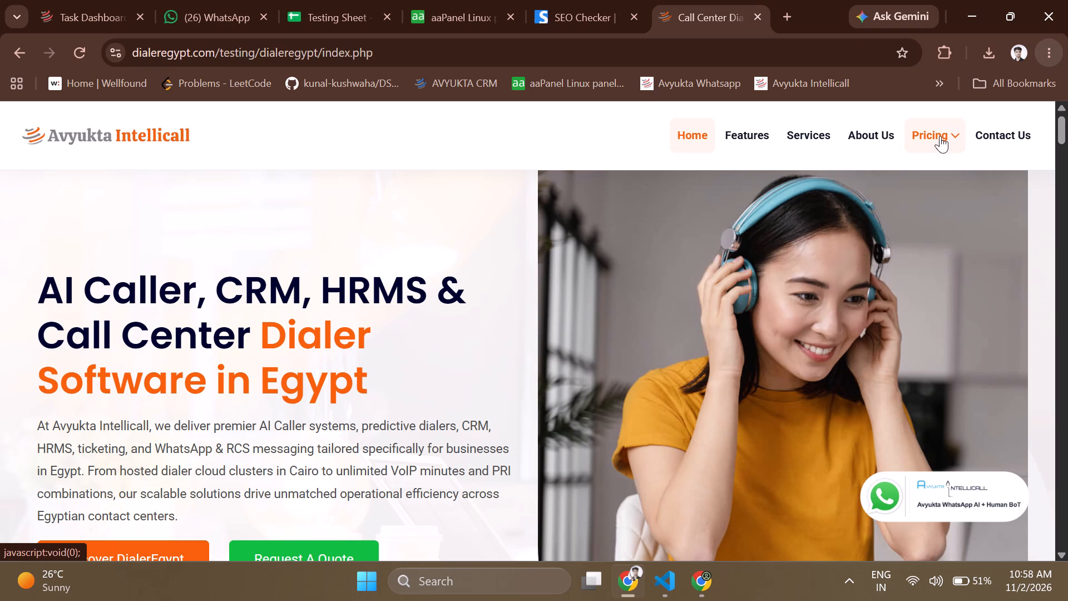
Switch to the Avyukta CRM dashboard, reload it, and view the Today Schedule task list under Task CRM.
left_click(589, 1)
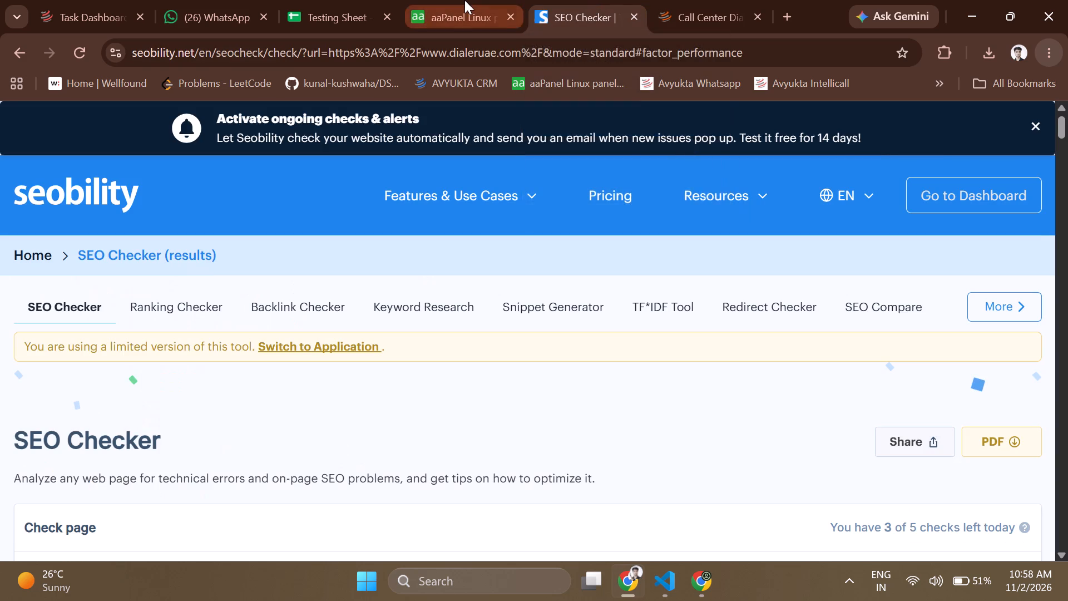
left_click(464, 0)
left_click(115, 0)
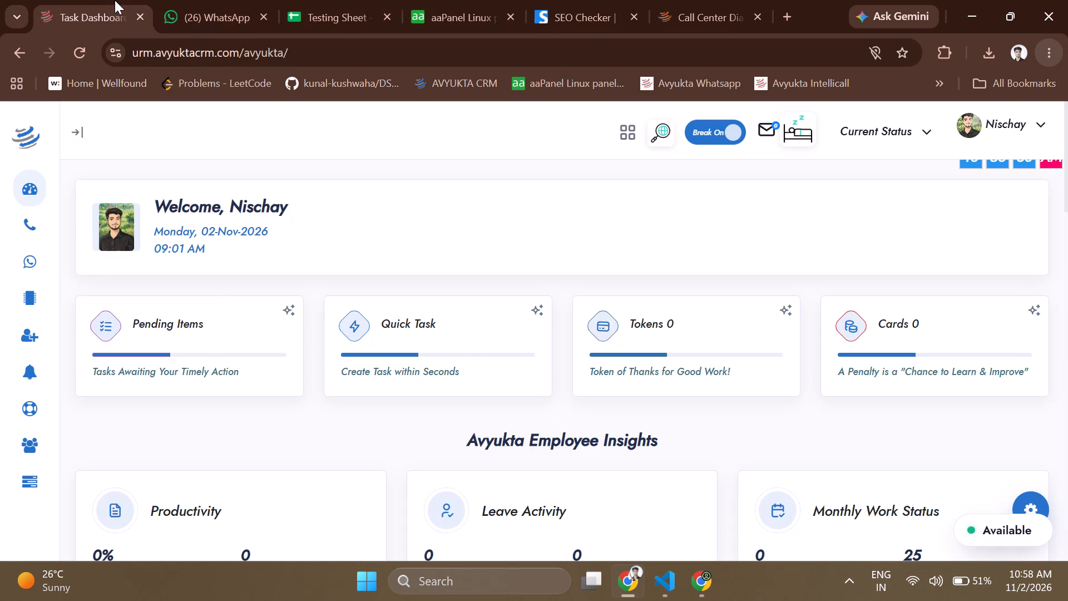
scroll(81, 384, "down", 3)
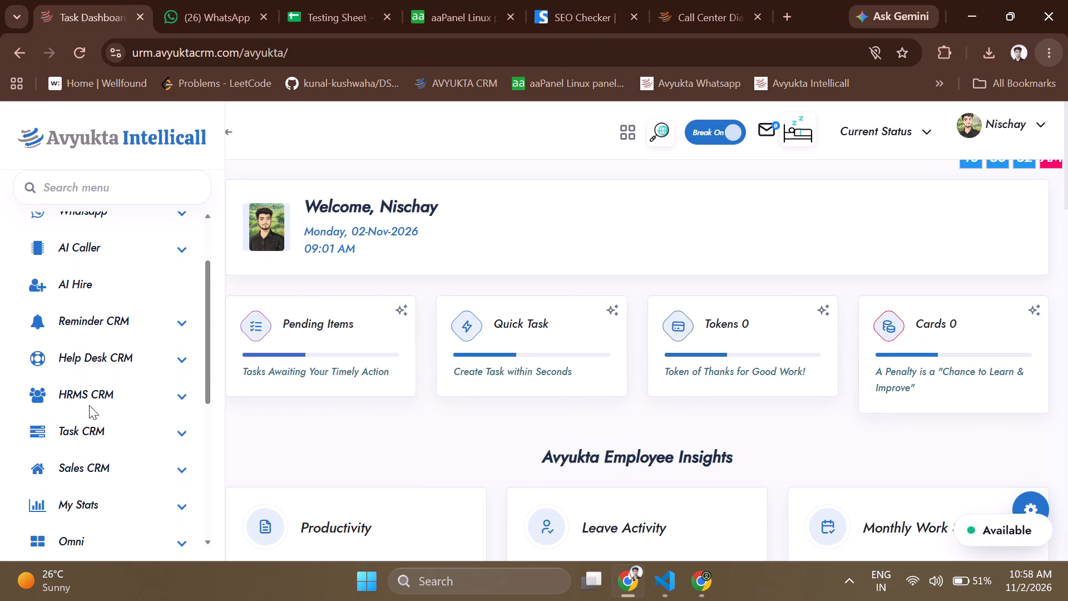
left_click(87, 430)
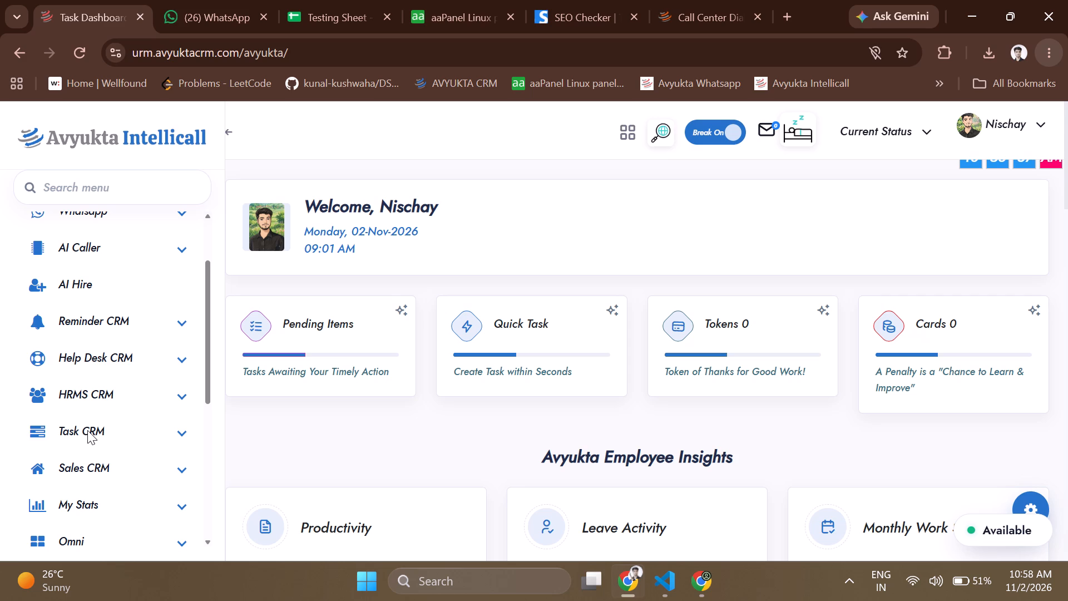
scroll(87, 430, "down", 1)
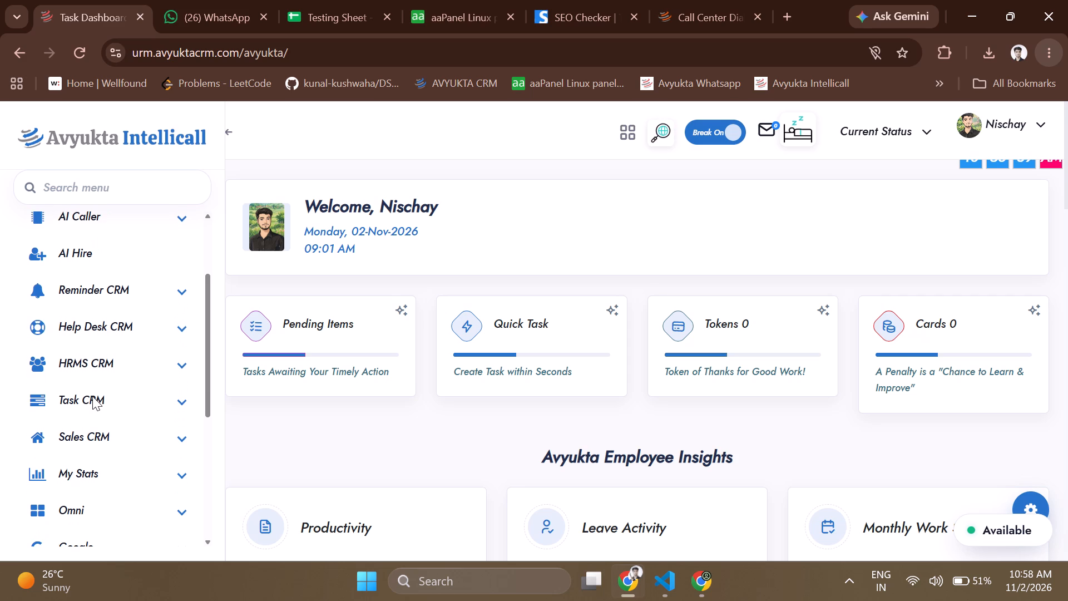
left_click(92, 396)
key("ctrl+shift+r")
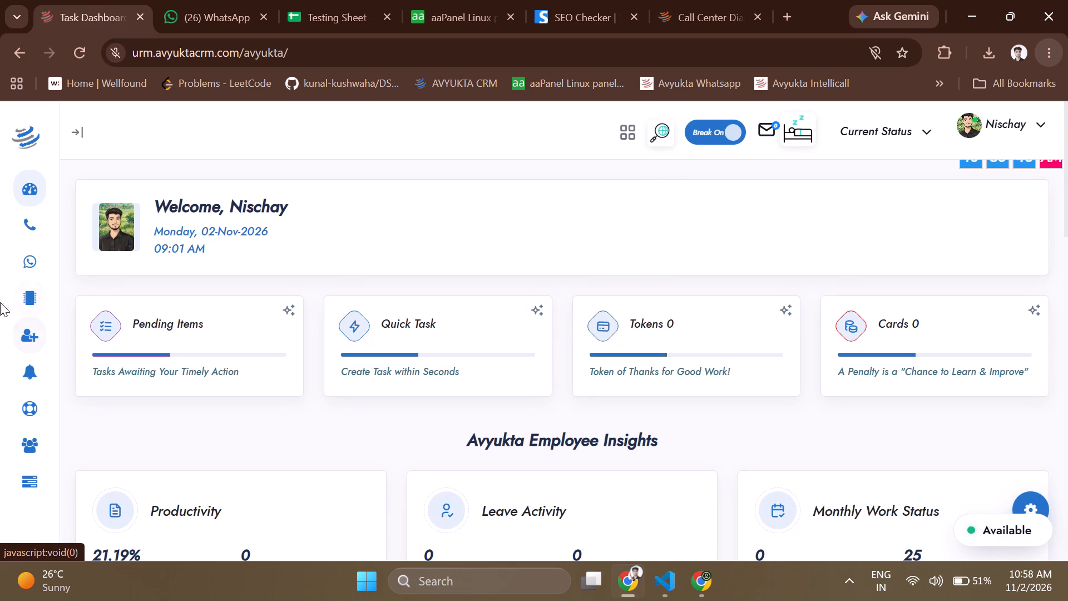
scroll(109, 368, "down", 3)
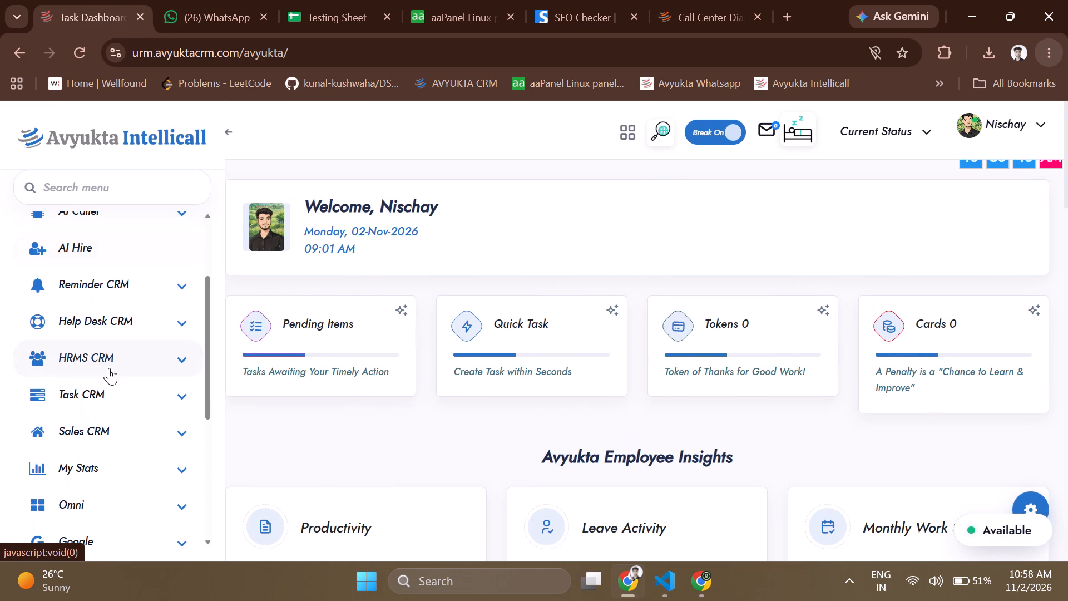
left_click(98, 385)
scroll(98, 385, "down", 3)
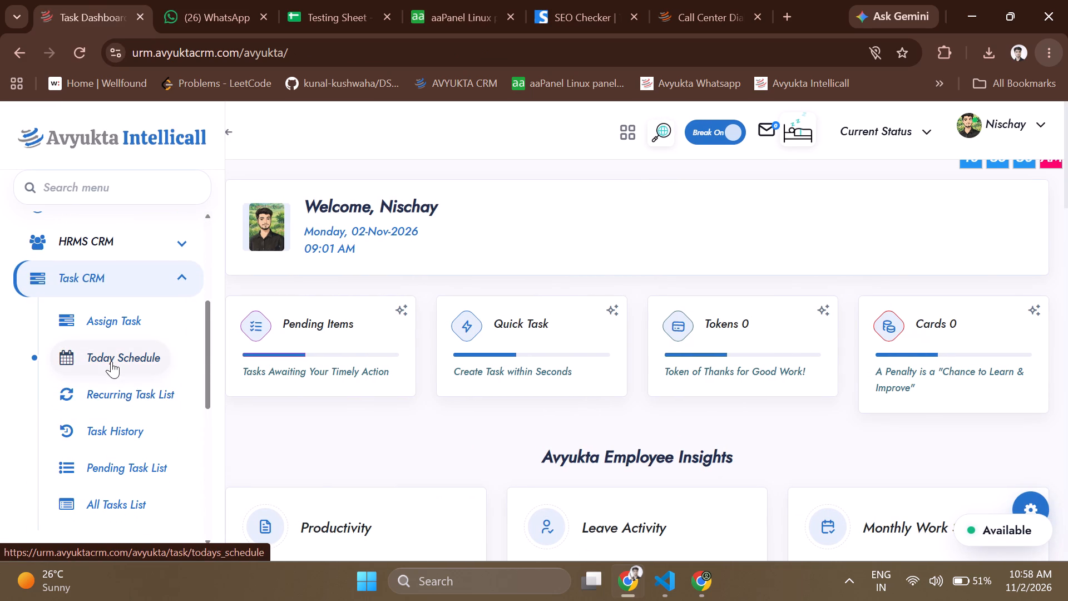
left_click(111, 361)
scroll(520, 375, "down", 1)
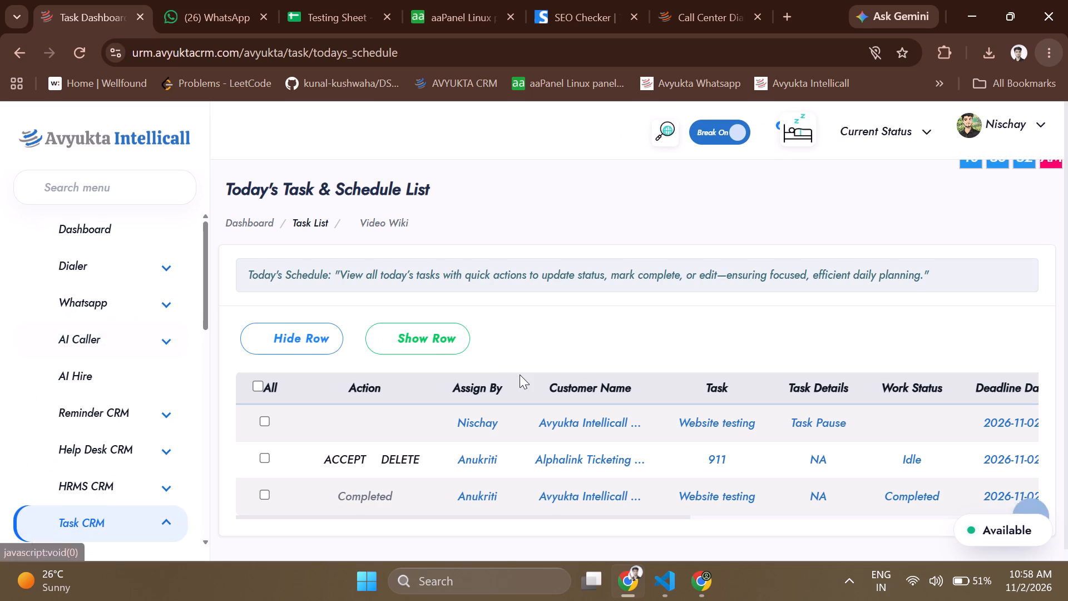
scroll(520, 375, "down", 4)
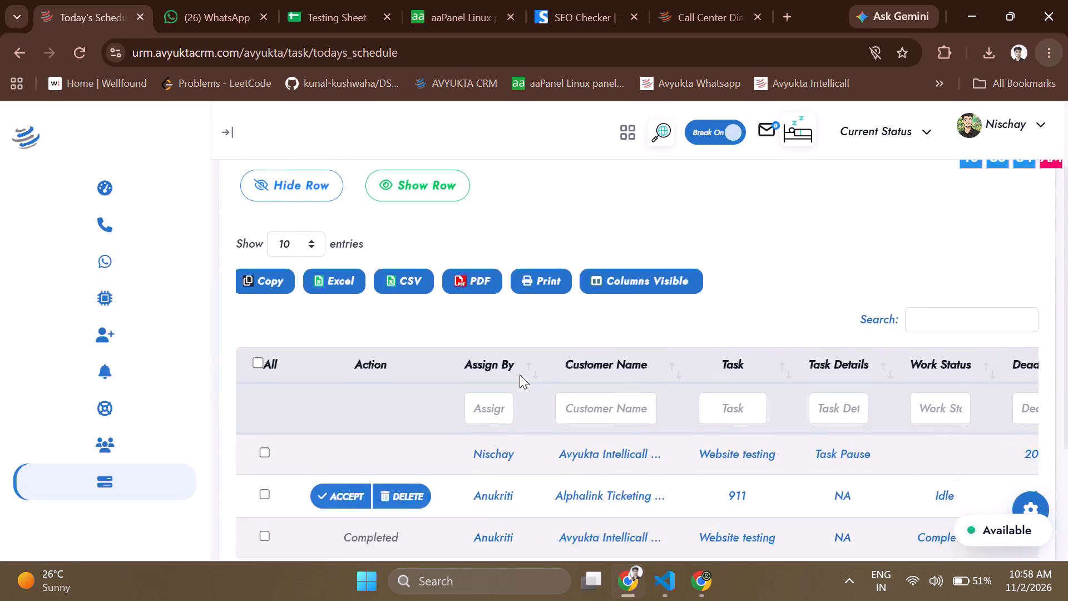
left_click(194, 437)
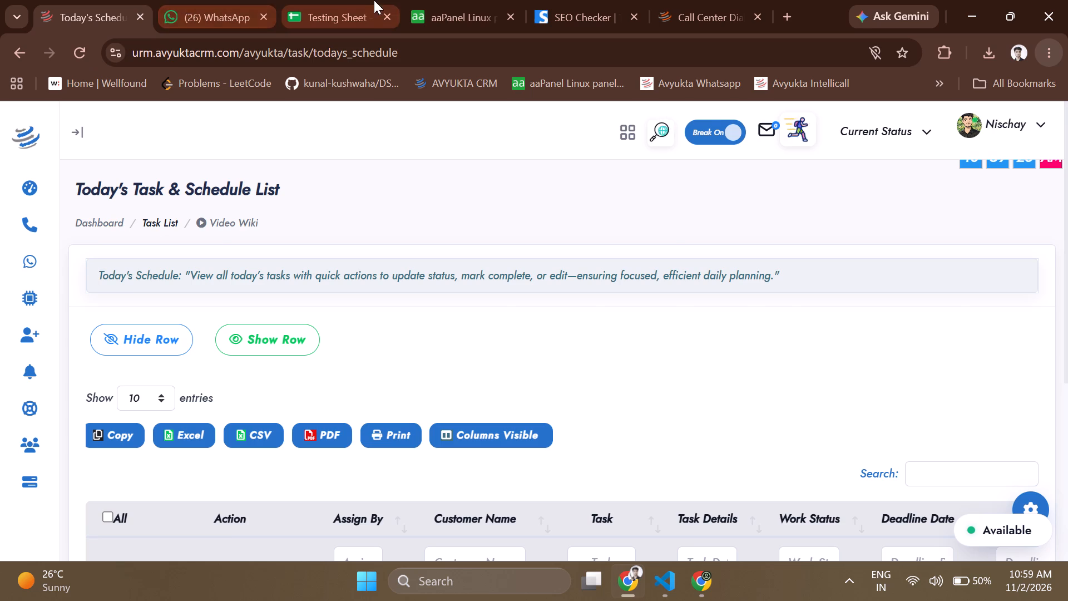
Return to the Testing Sheet and select issue 5, about the Pricing dropdown on big screens, in the dialeregypt.com row.
left_click(344, 0)
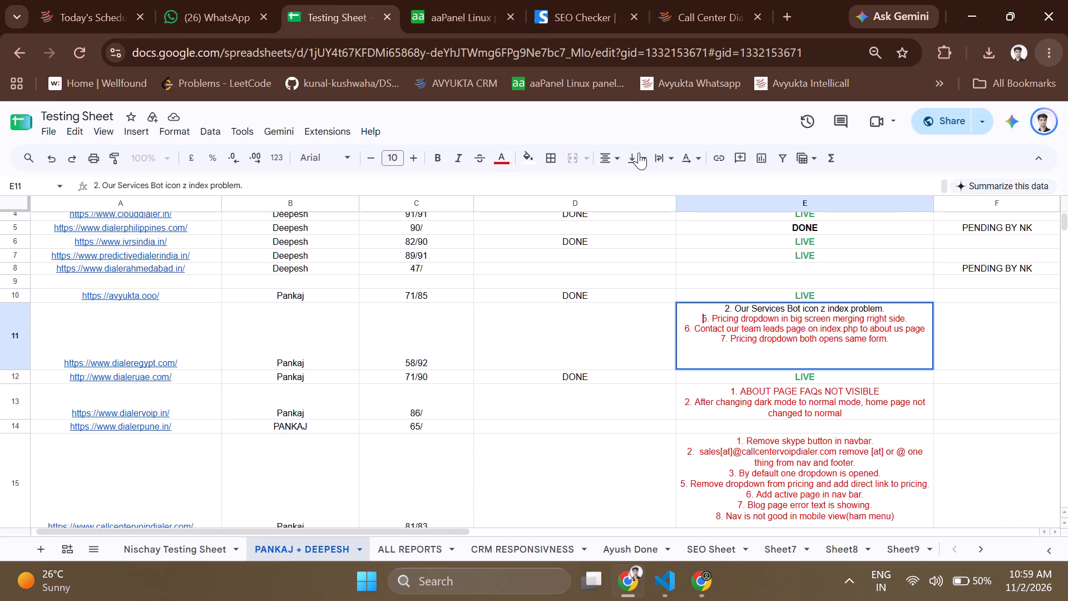
left_click(637, 163)
left_click(657, 298)
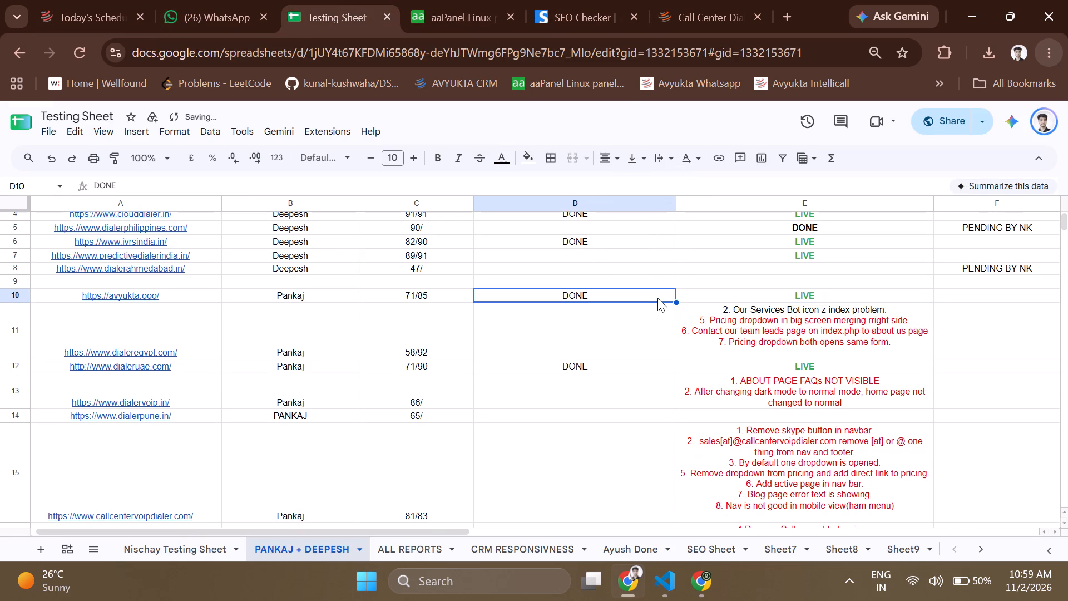
double_click(792, 321)
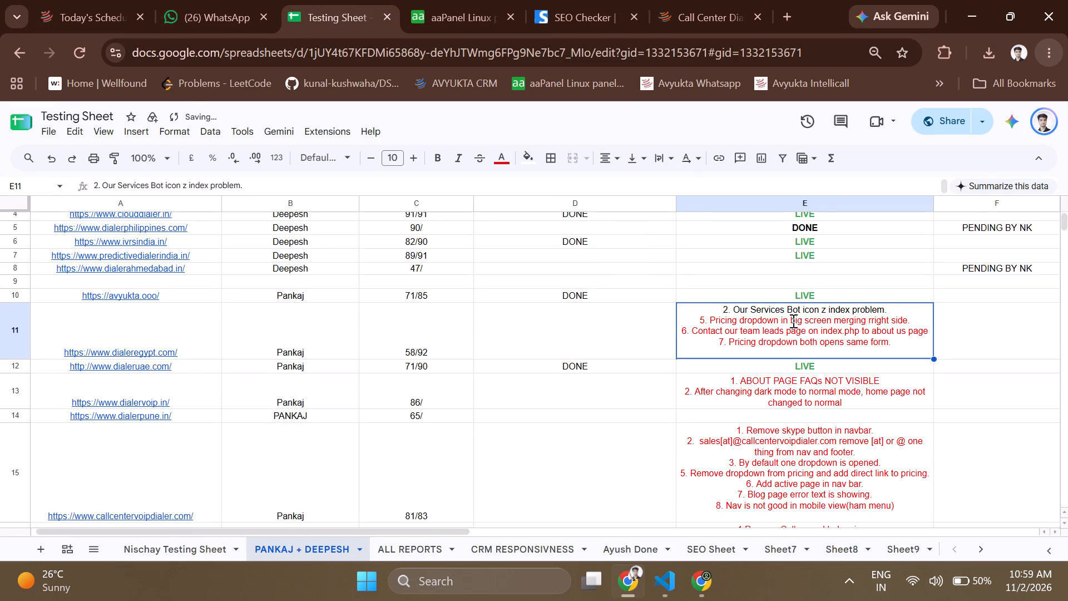
double_click(792, 321)
double_click(792, 321)
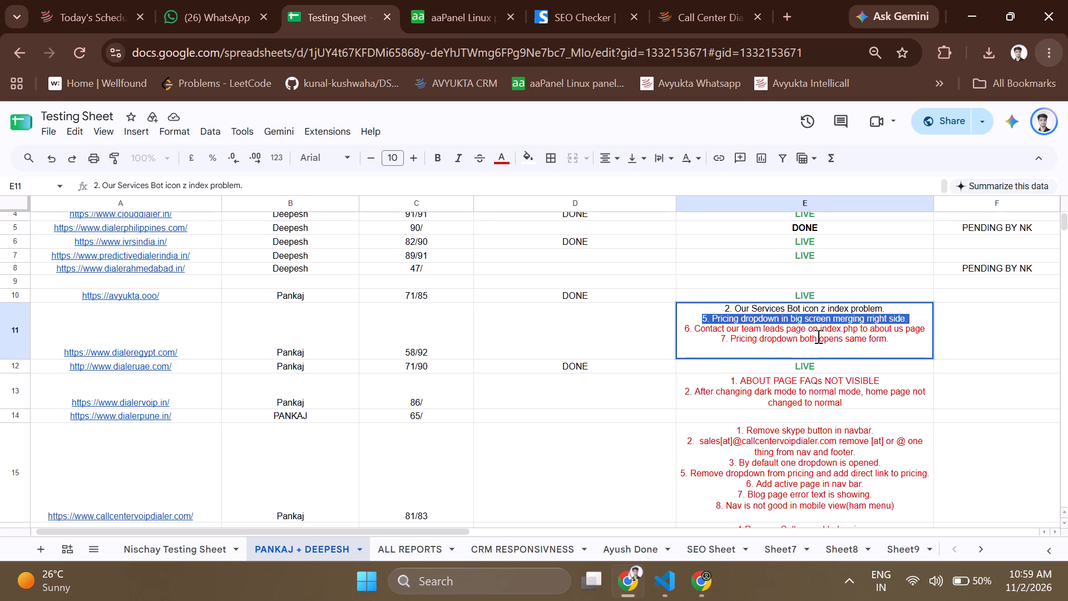
Check where the Contact Our Team link below the testing copy's home page FAQs leads.
left_click(681, 0)
scroll(410, 381, "down", 20)
scroll(410, 381, "down", 2)
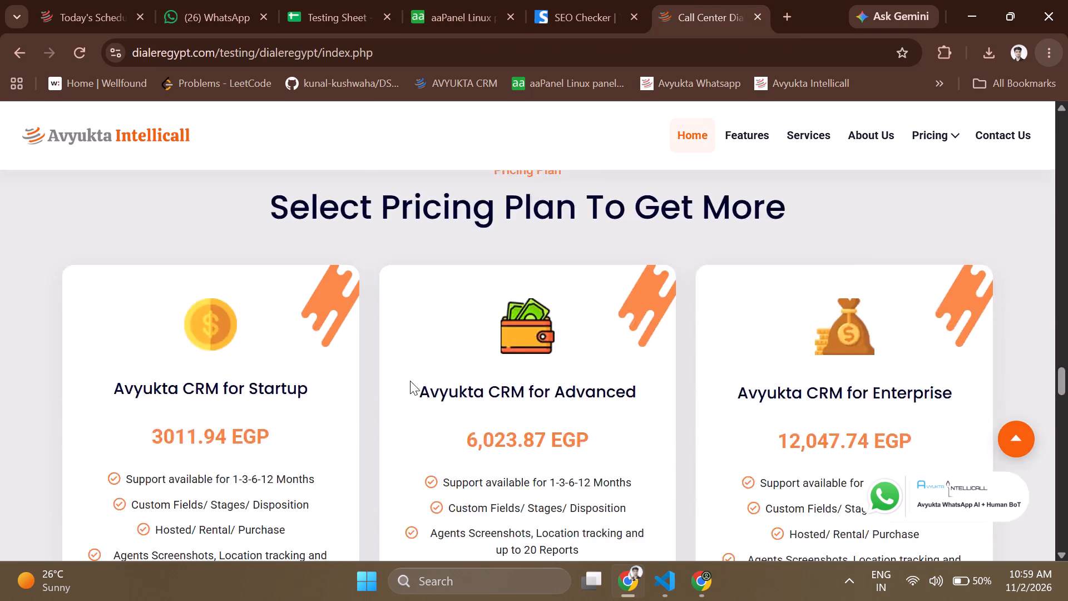
scroll(410, 381, "down", 9)
scroll(410, 381, "up", 7)
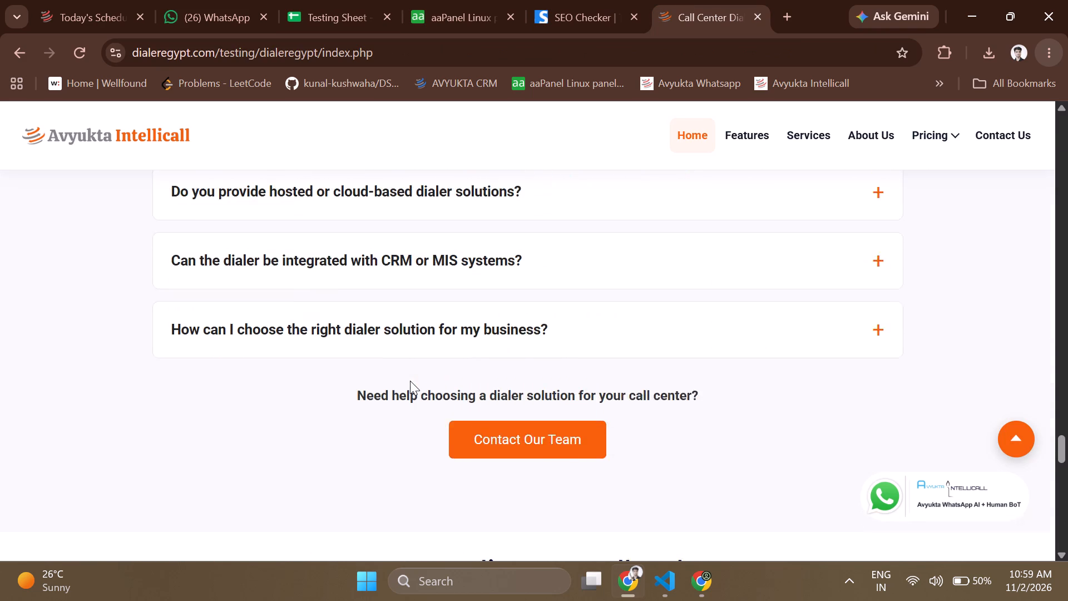
scroll(410, 381, "up", 4)
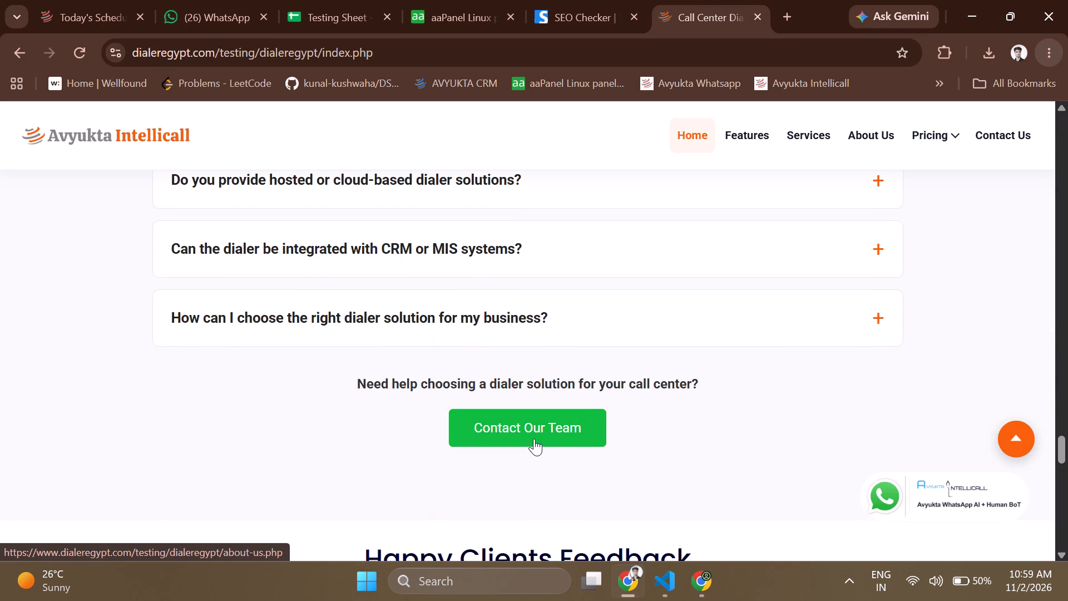
left_click(534, 439)
scroll(651, 338, "down", 3)
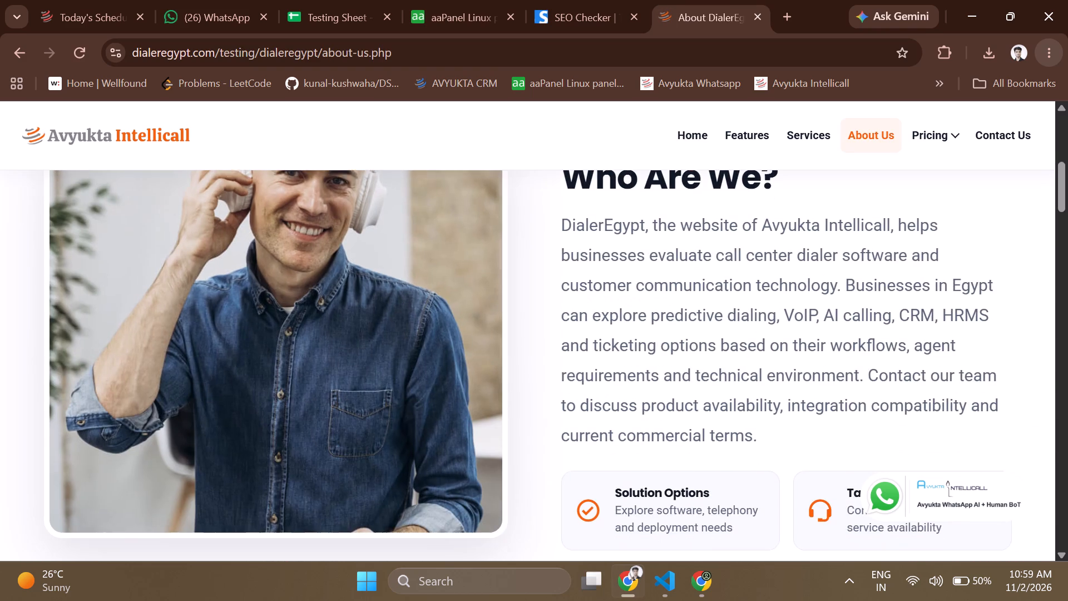
Recheck which page the Contact Our Team link below the home page FAQs leads to, and return to the home page.
left_click(26, 56)
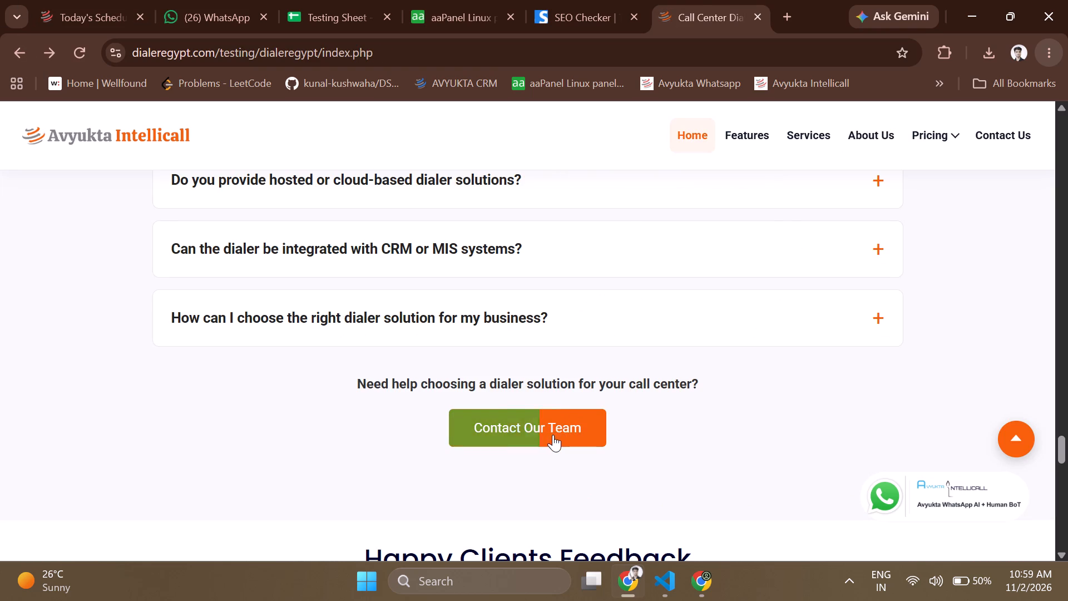
left_click(553, 435)
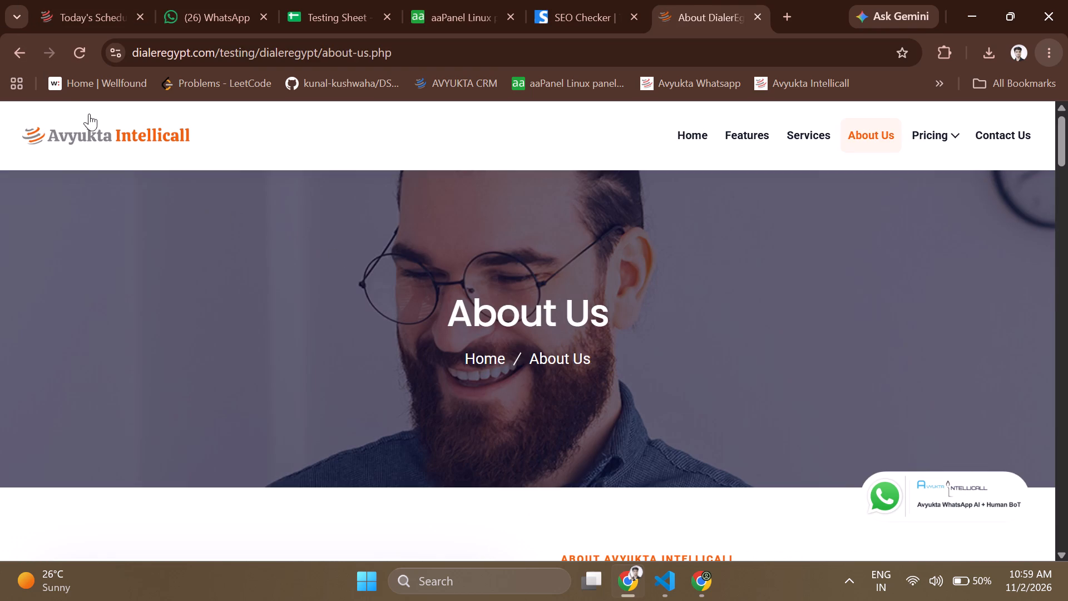
left_click(14, 43)
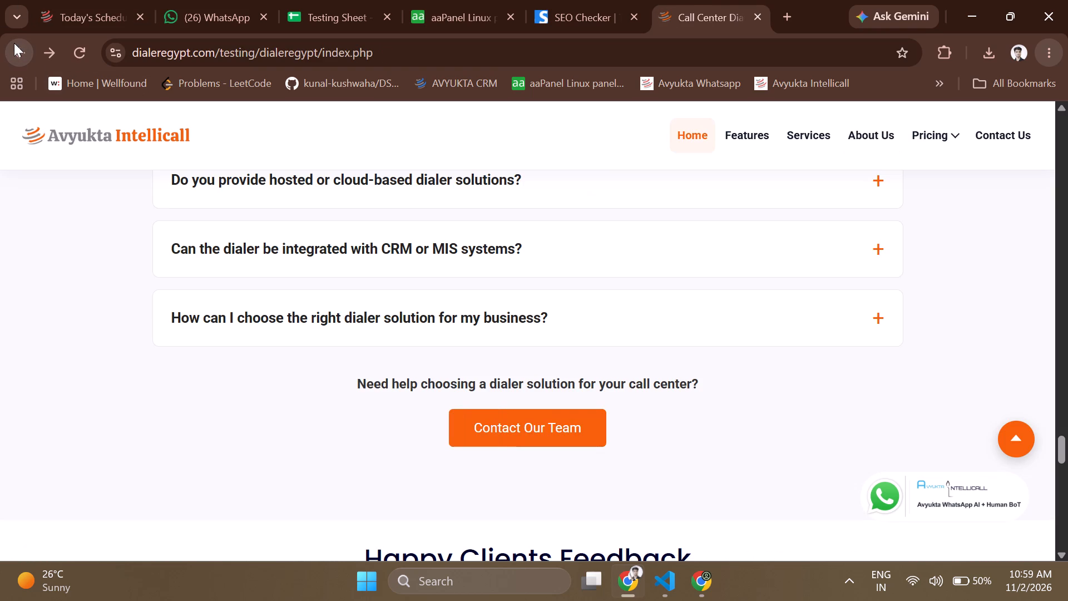
Check what the Contact Us link in the site header opens, and close it.
left_click(1012, 129)
left_click(889, 280)
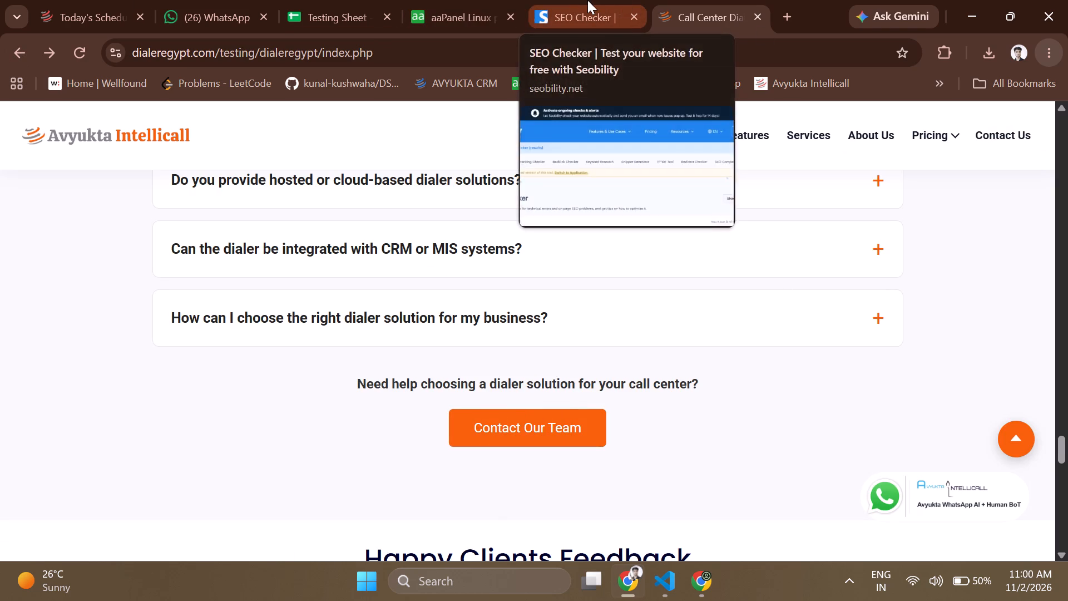
Consult the dialeregypt.com issues in the Testing Sheet and compare the forms opened by Prices and Price Portal on the testing copy.
left_click(320, 1)
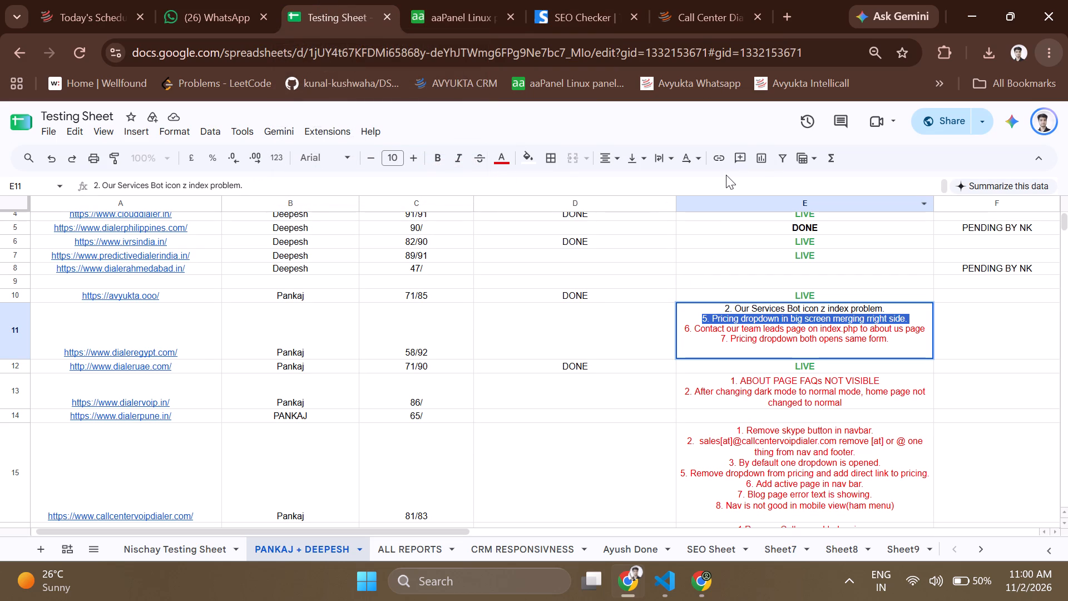
left_click(718, 2)
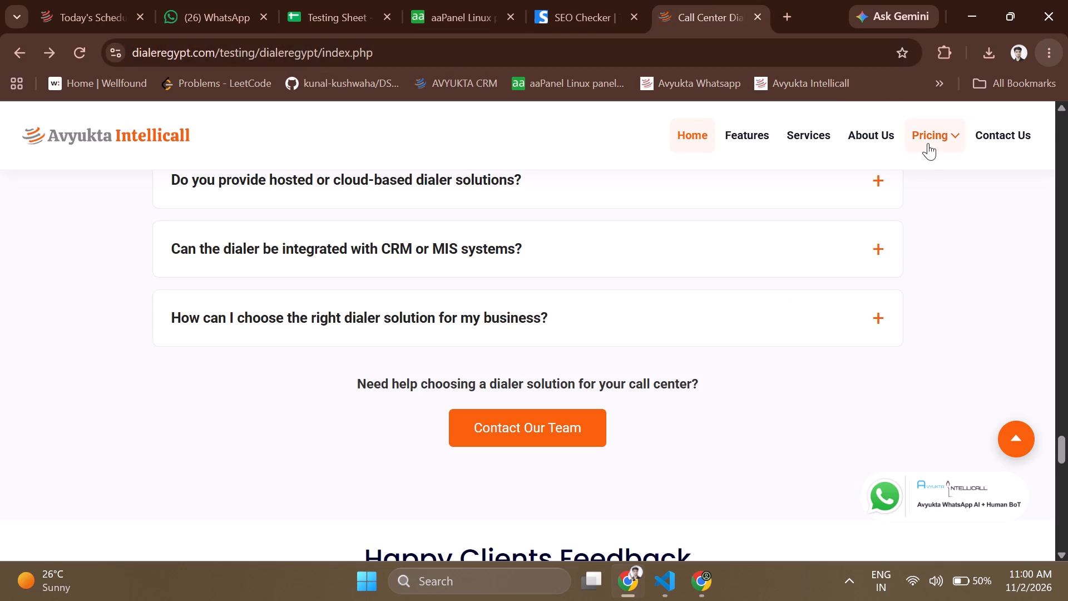
left_click(932, 146)
left_click(918, 189)
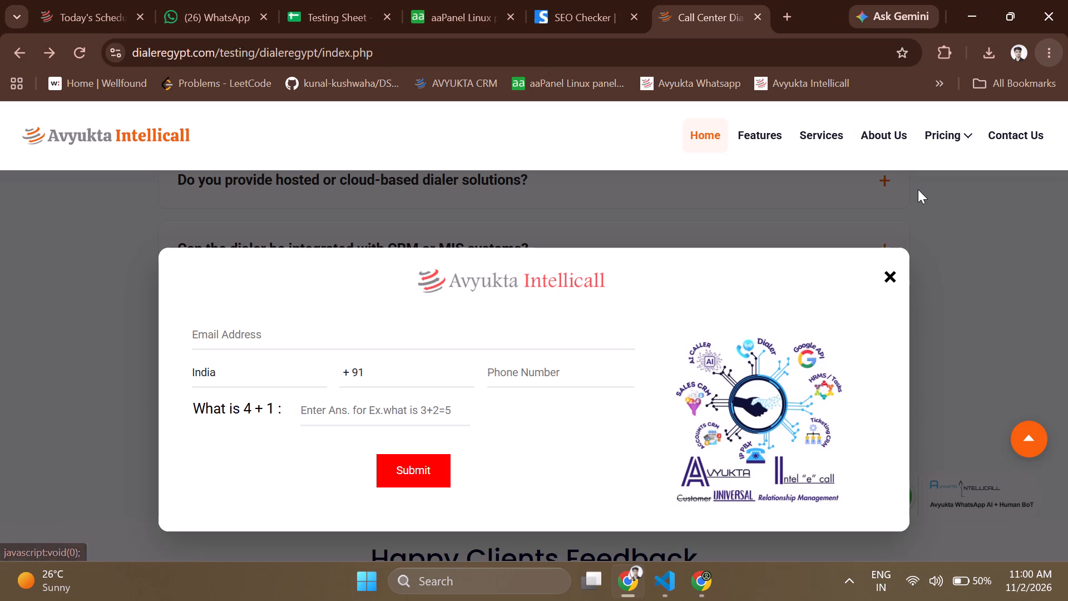
left_click(893, 275)
left_click(936, 135)
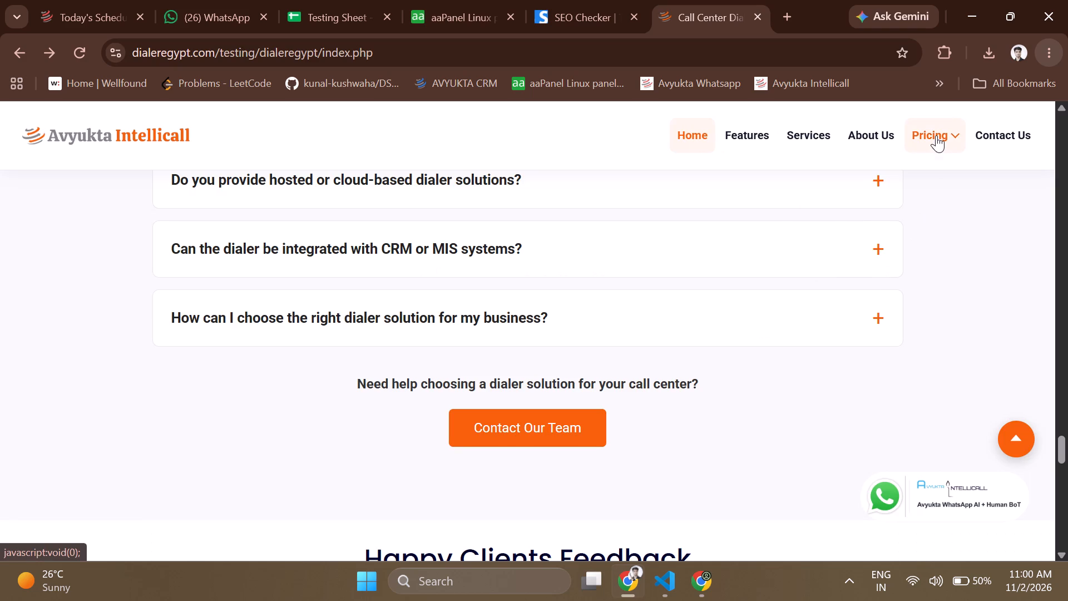
left_click(899, 228)
left_click(889, 283)
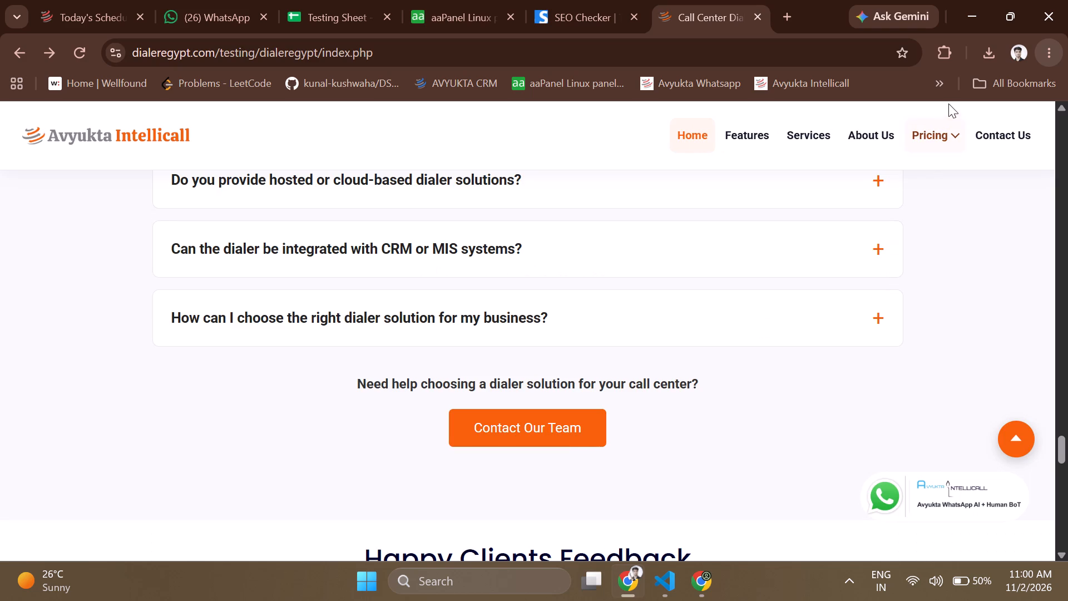
Retest the home page's Pricing dropdown by opening and closing it repeatedly, including the form behind its Prices entry.
left_click(938, 132)
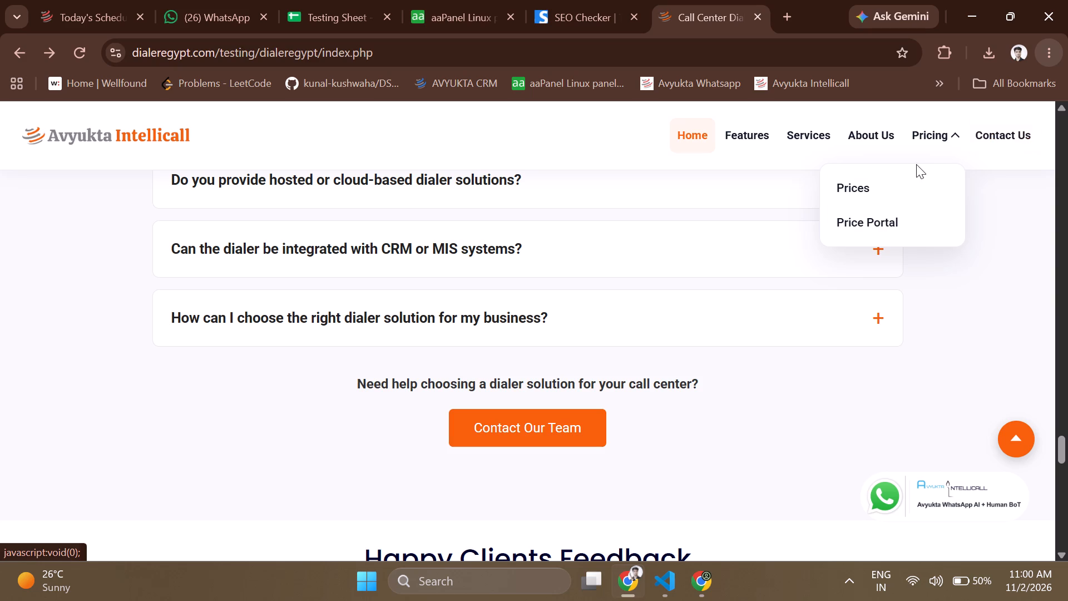
left_click(953, 132)
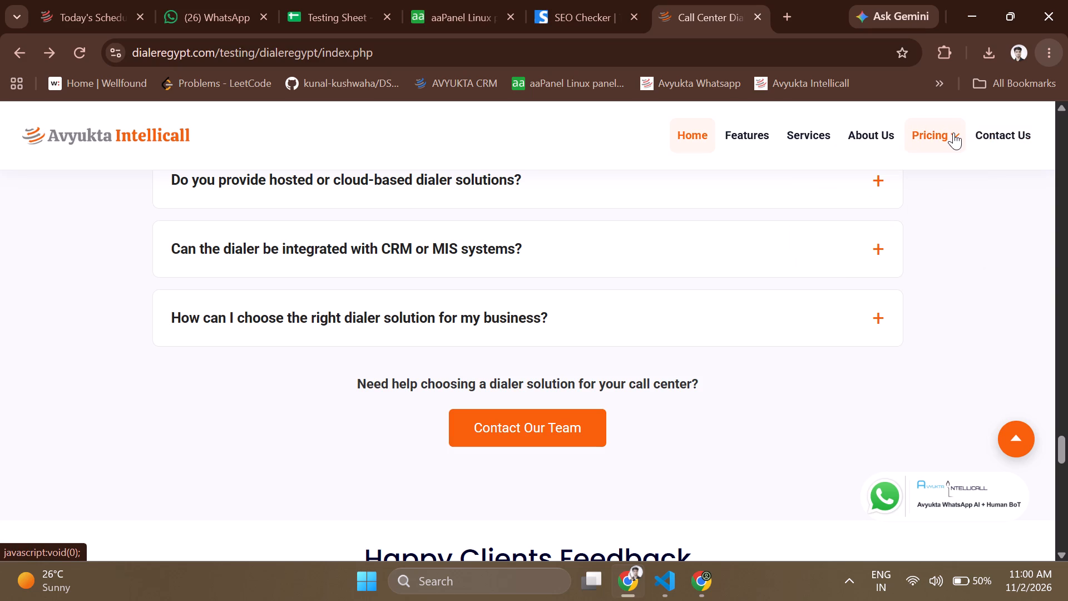
left_click(916, 143)
left_click(1006, 229)
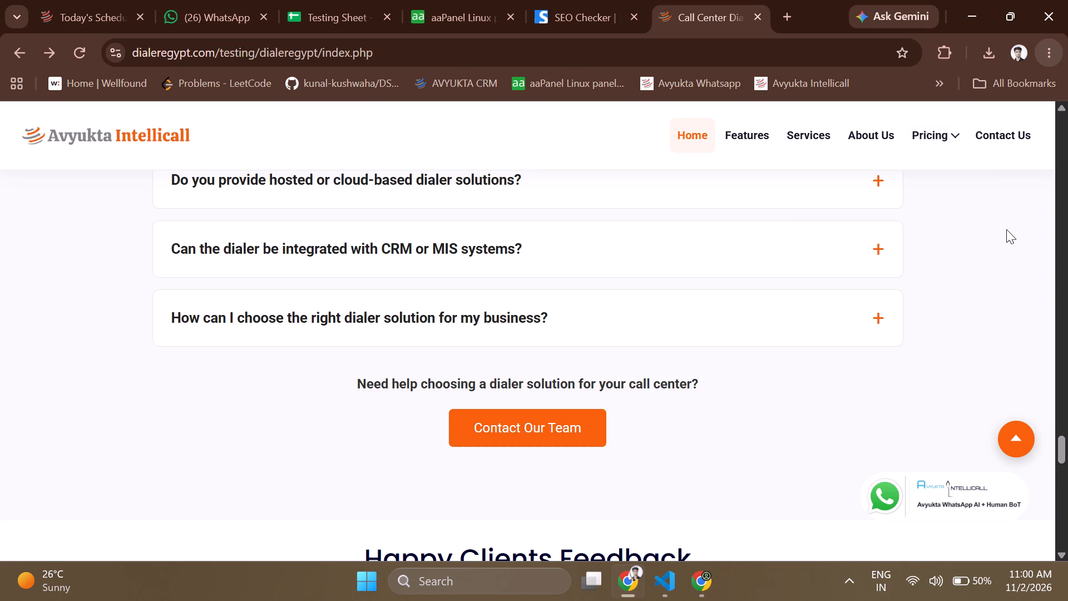
scroll(869, 311, "up", 9)
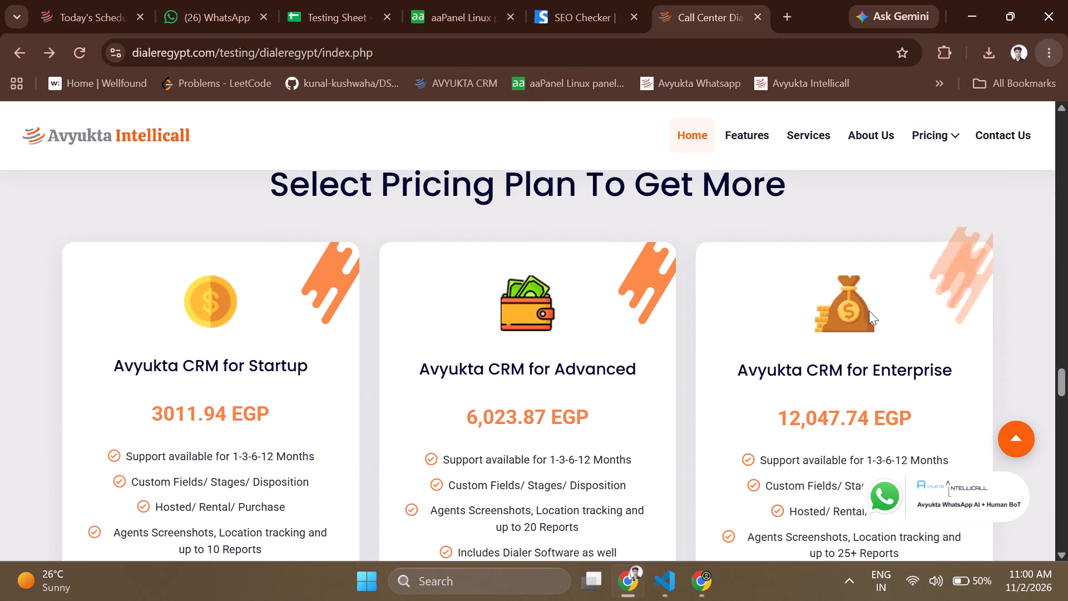
left_click(940, 136)
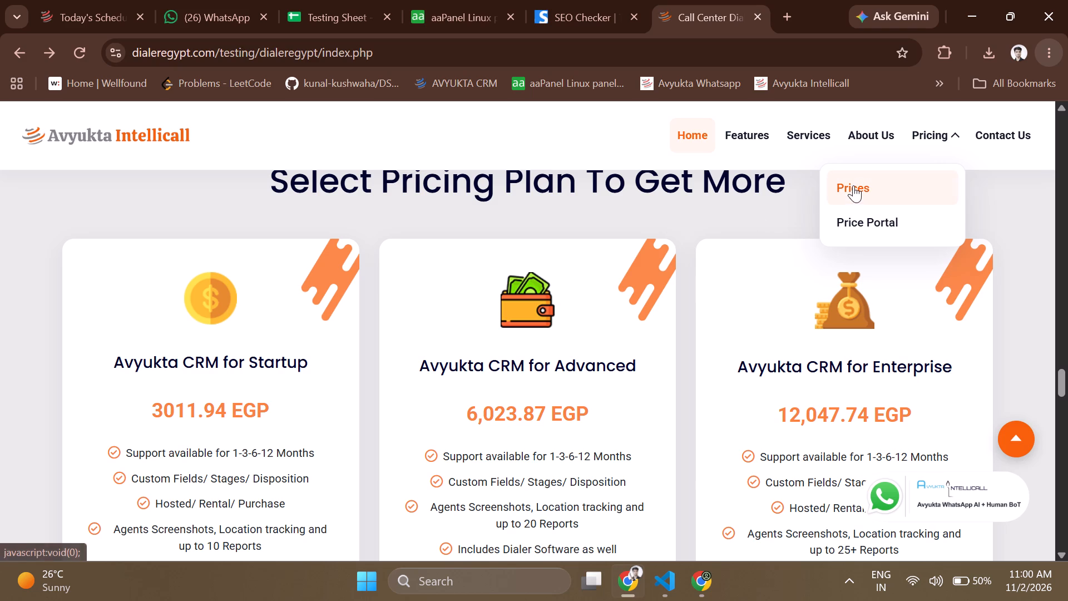
left_click(853, 185)
left_click(891, 279)
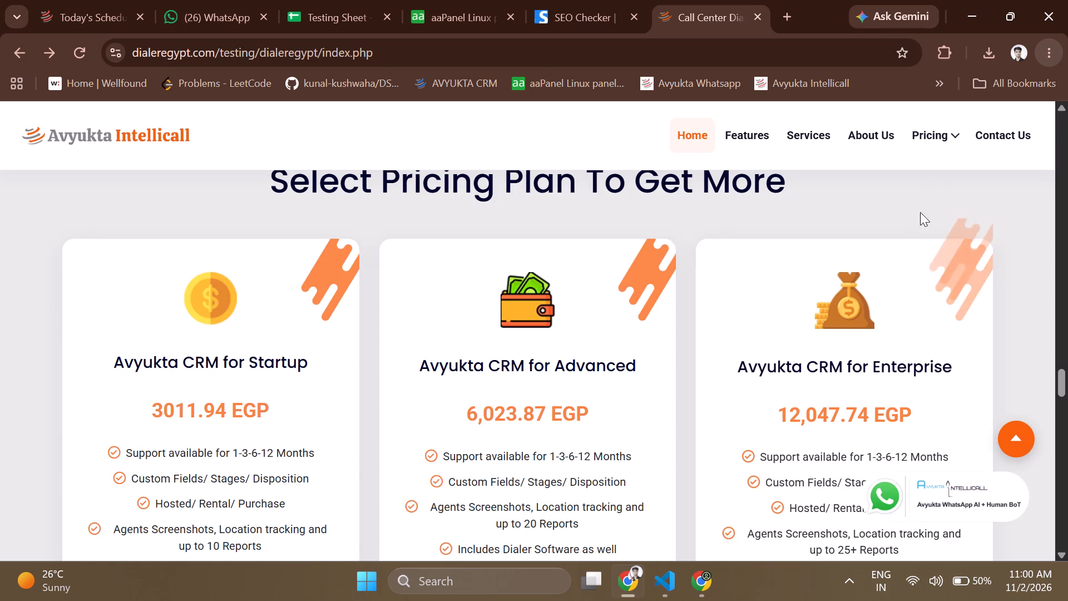
left_click(948, 137)
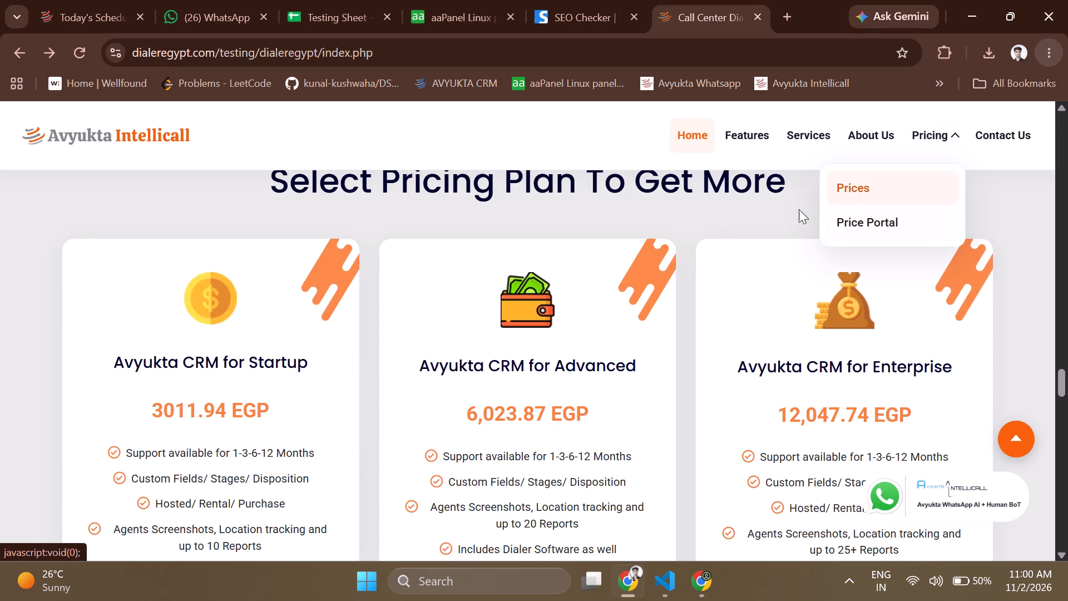
left_click(741, 206)
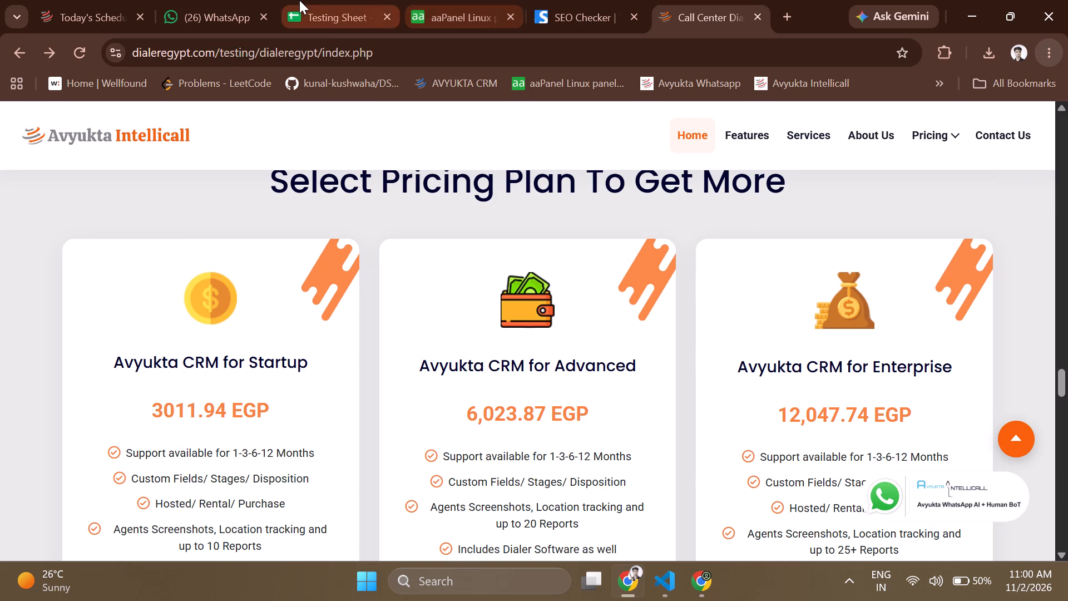
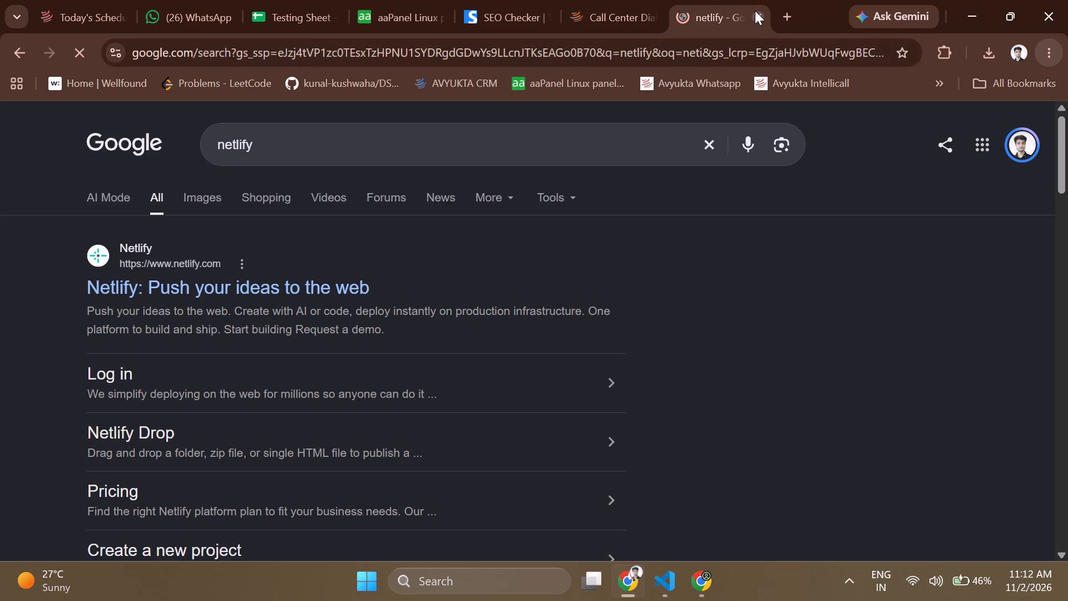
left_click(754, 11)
Return to the Seobility SEO Checker results for the dialeruae site.
left_click(583, 0)
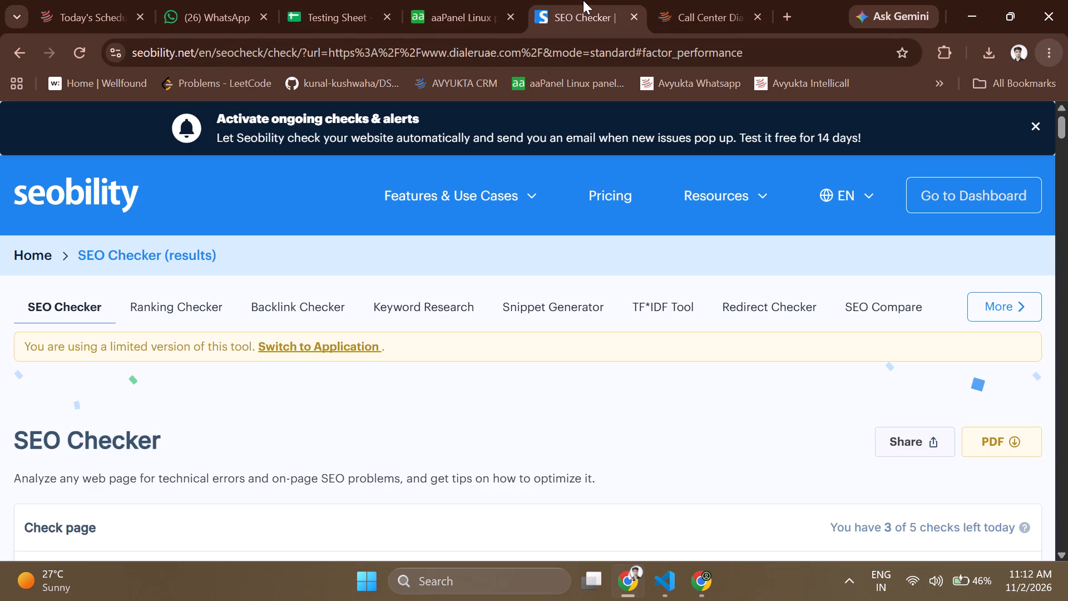